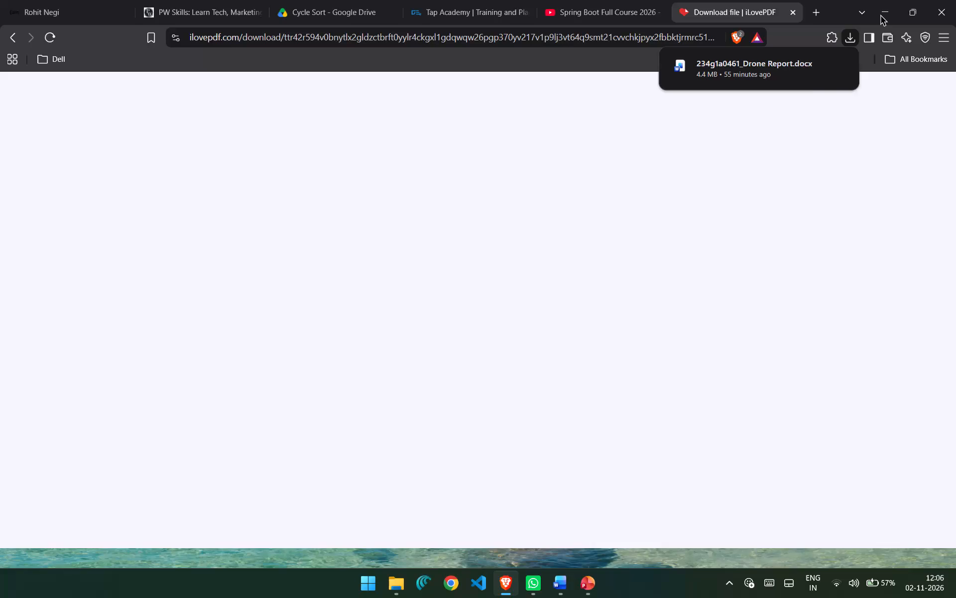
Close the open browser, Word and File Explorer windows, leaving only the presentation and WhatsApp running.
click(953, 1)
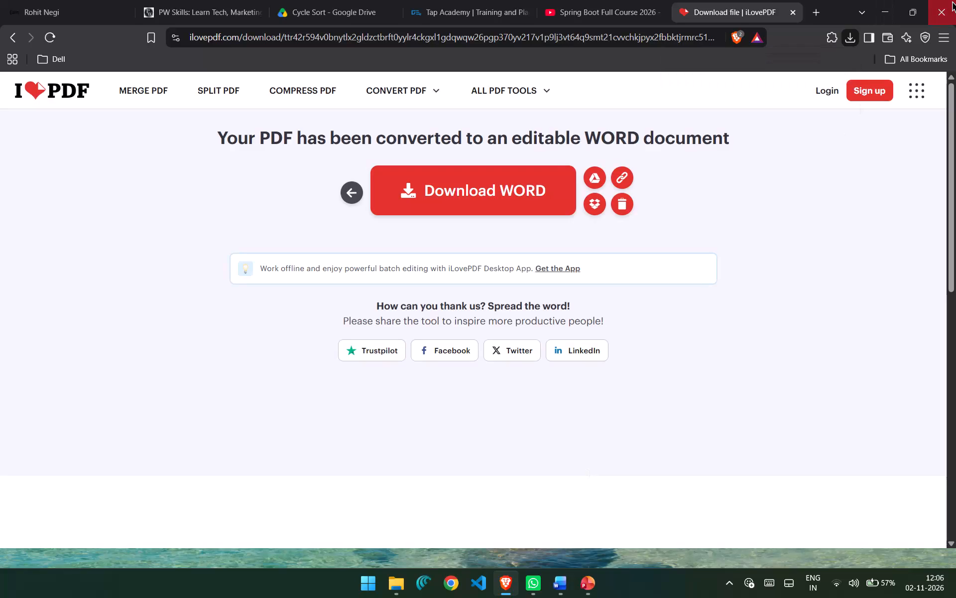
click(565, 578)
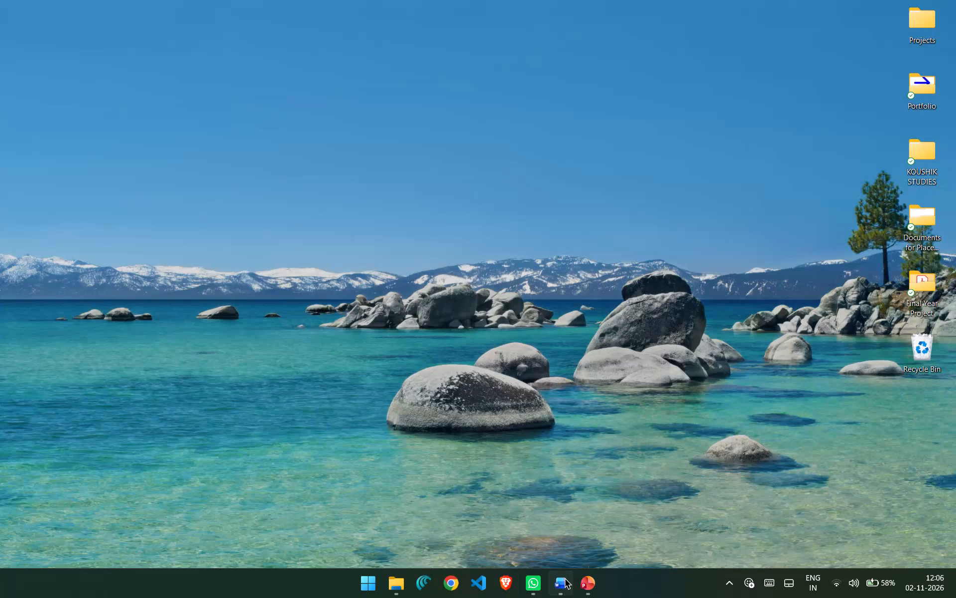
click(955, 0)
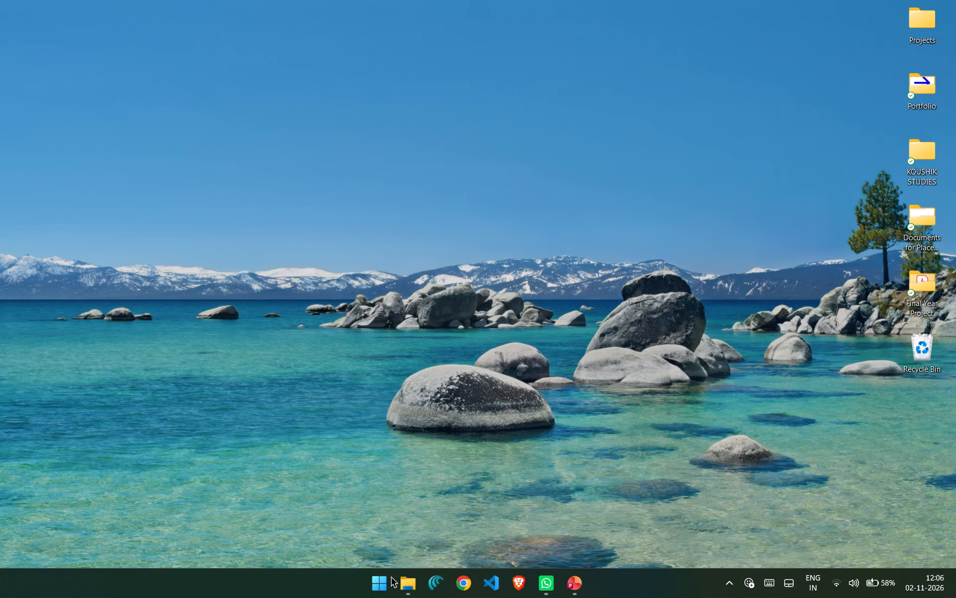
click(409, 594)
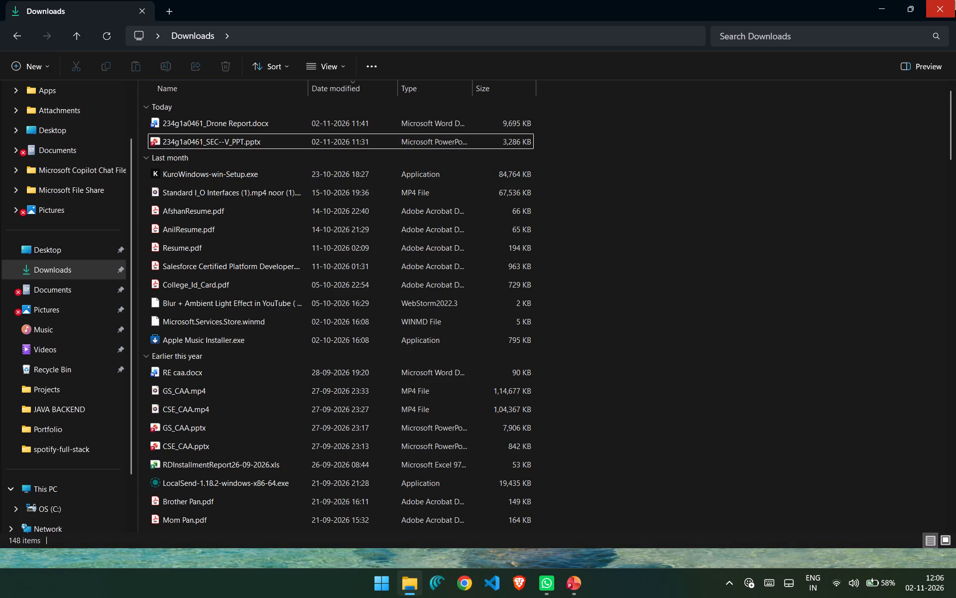
click(955, 0)
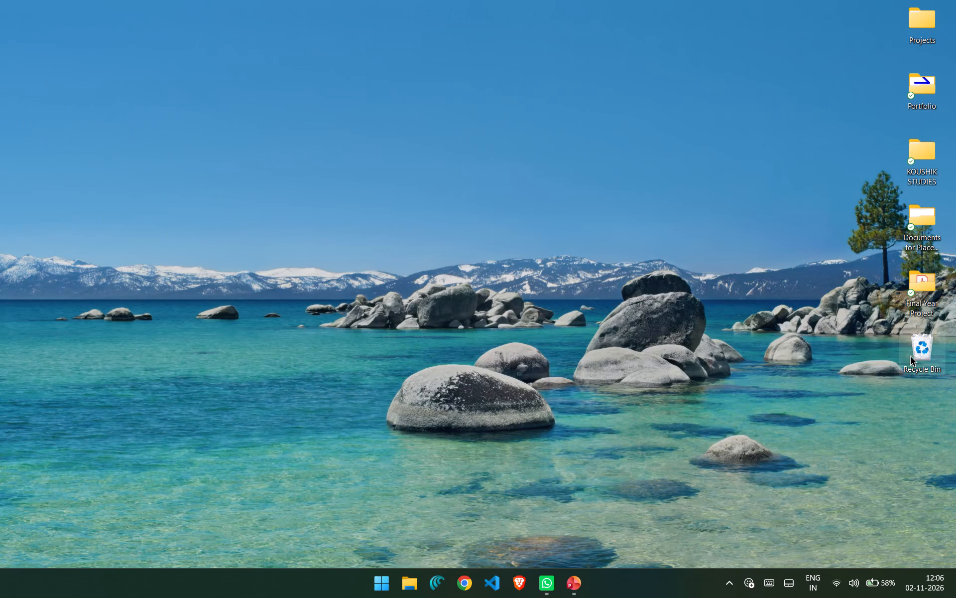
Switch to the Drone Tronics presentation in PowerPoint and launch the Record command from slide 1.
click(572, 588)
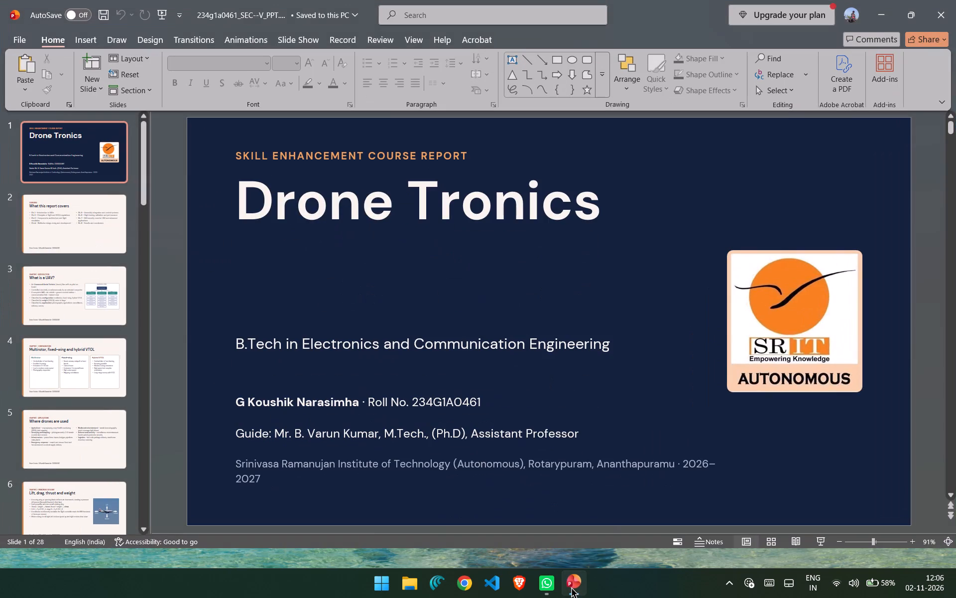
click(341, 43)
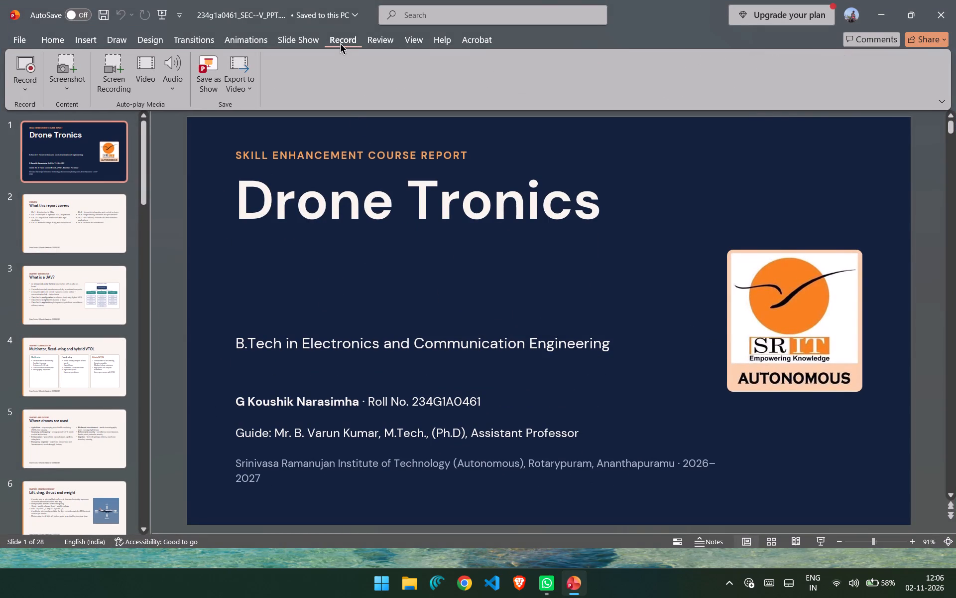
click(26, 68)
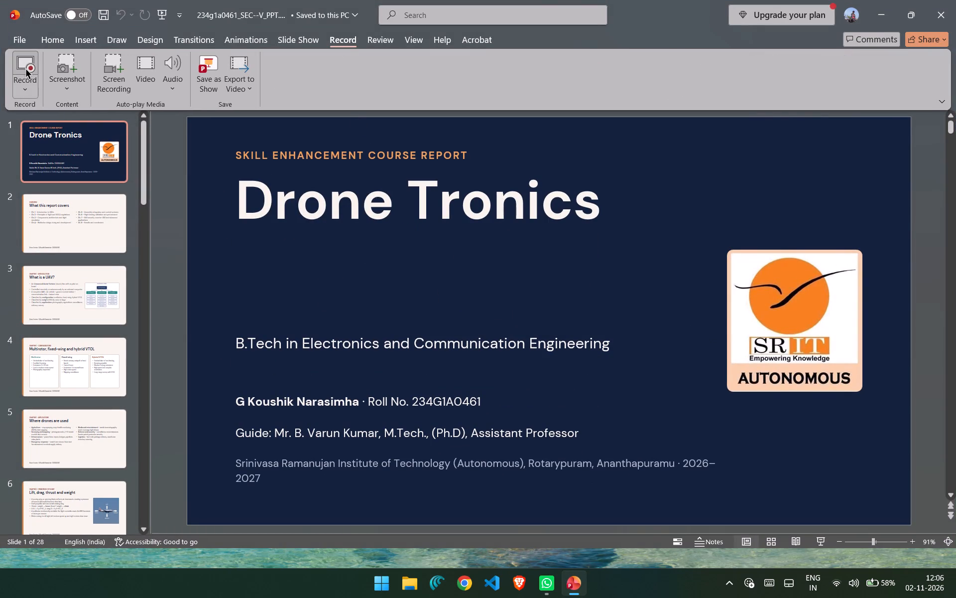
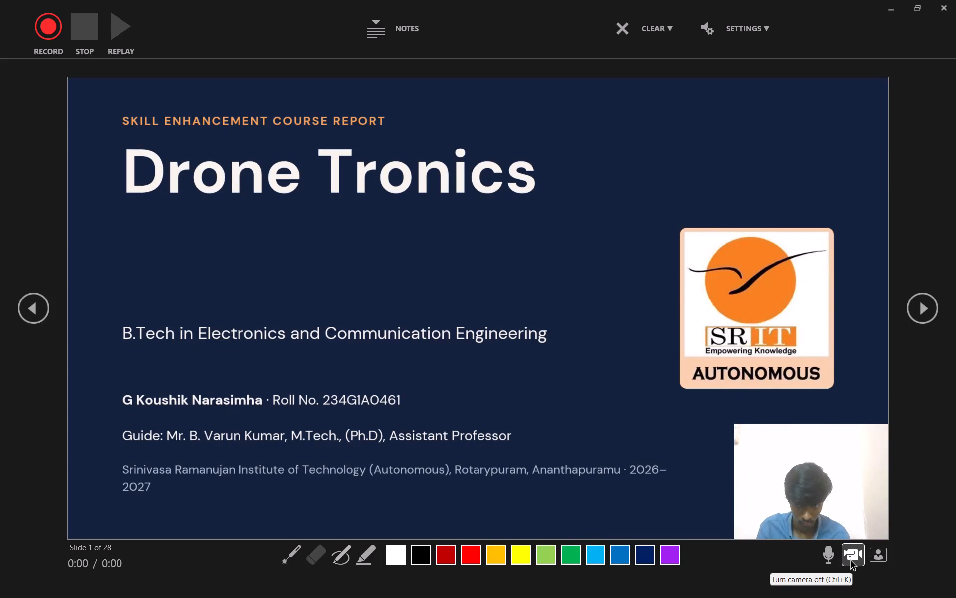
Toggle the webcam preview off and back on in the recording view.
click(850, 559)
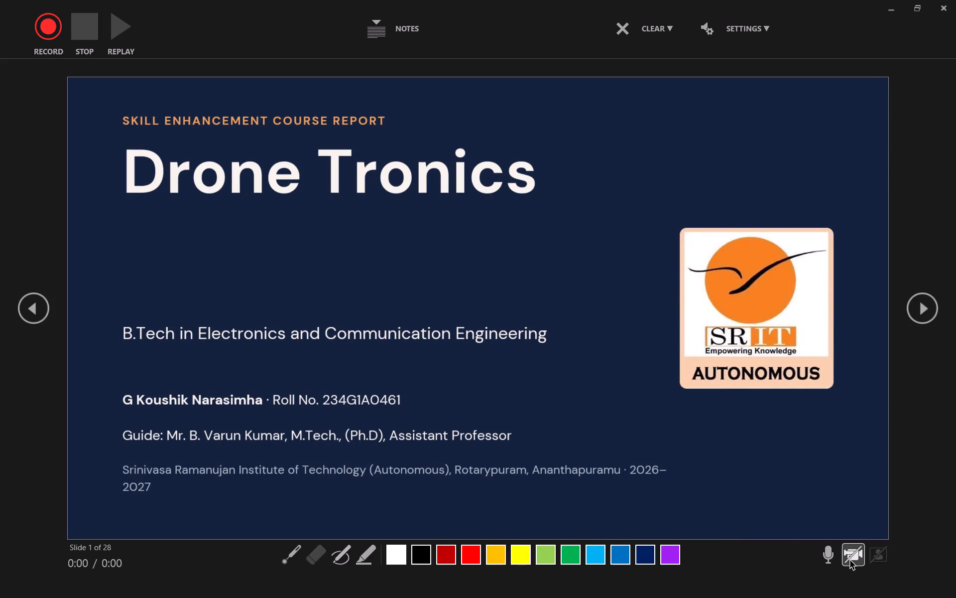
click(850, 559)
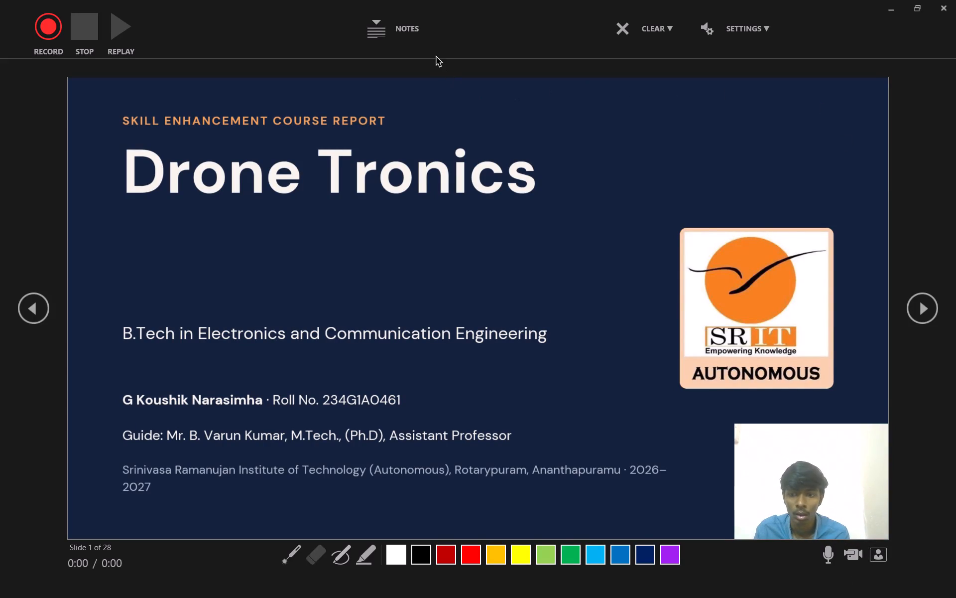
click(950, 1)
Set the recording camera to Lenovo FHD Webcam.
click(751, 23)
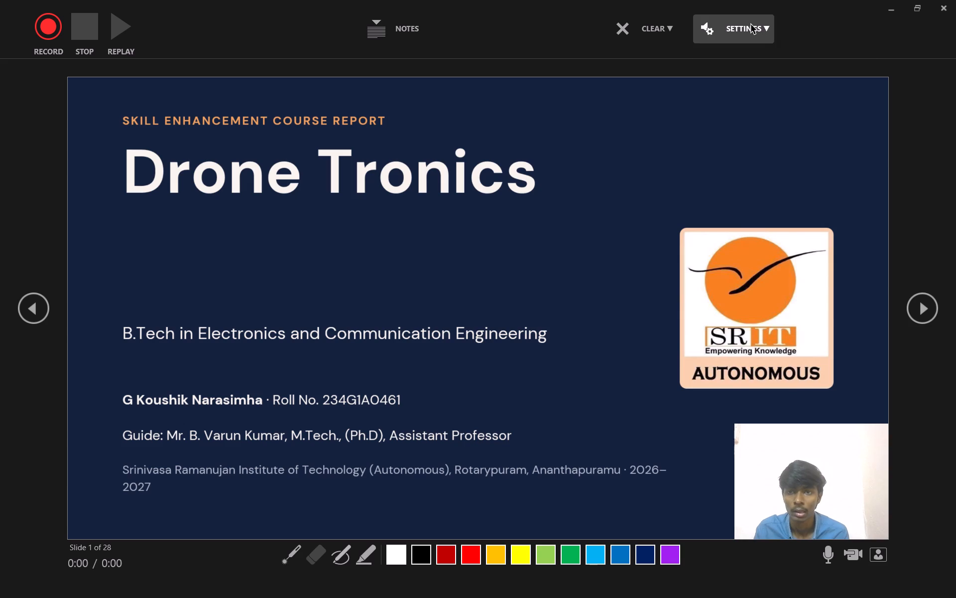
click(815, 70)
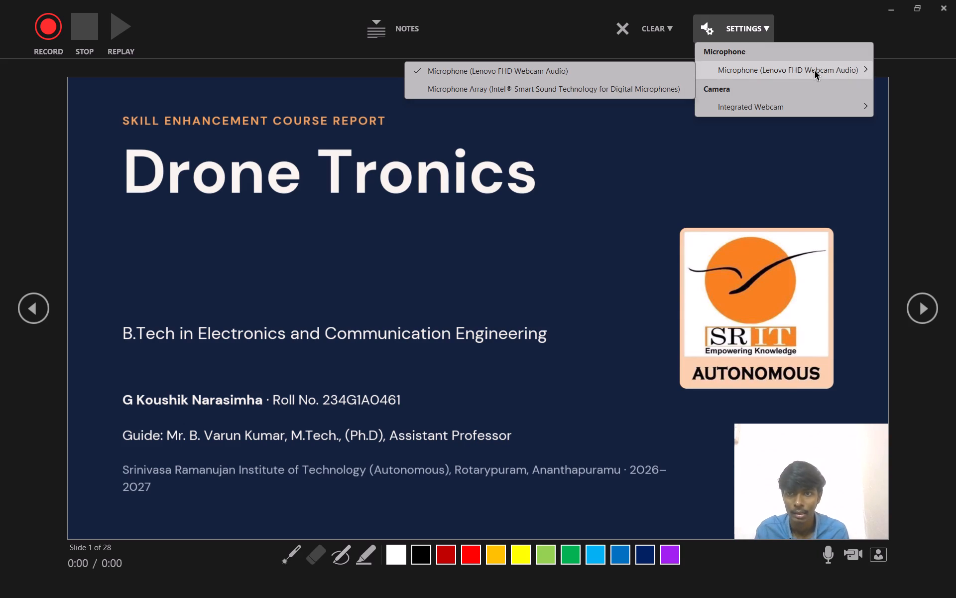
click(797, 103)
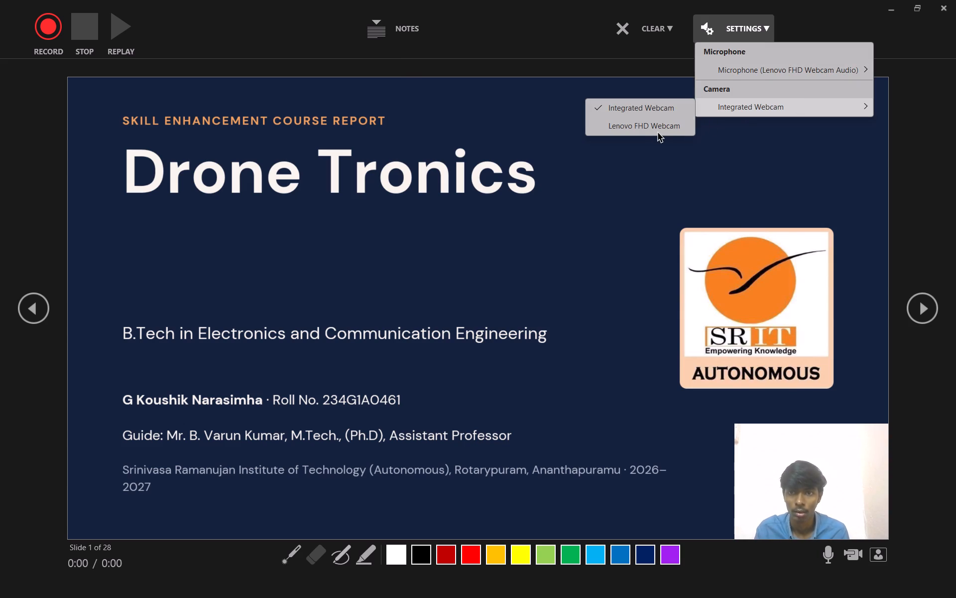
click(656, 131)
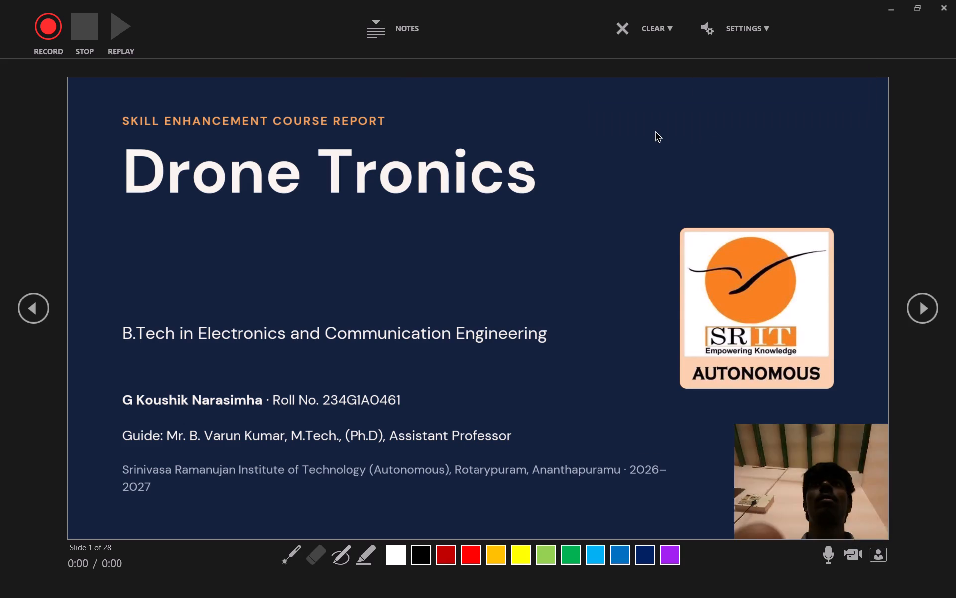
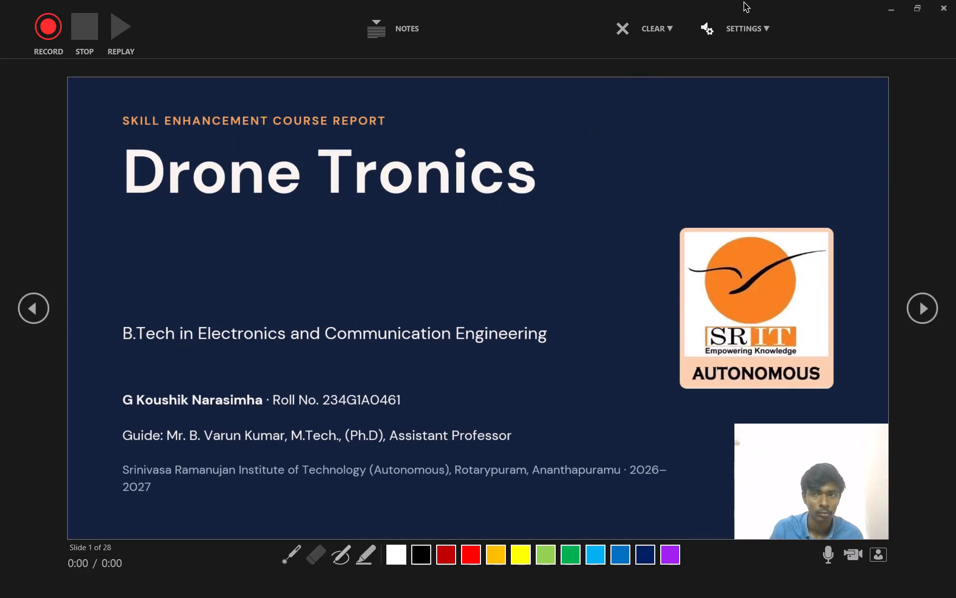
Leave the recording view and change the guide's title on slide 1 to "Mrs.".
click(942, 3)
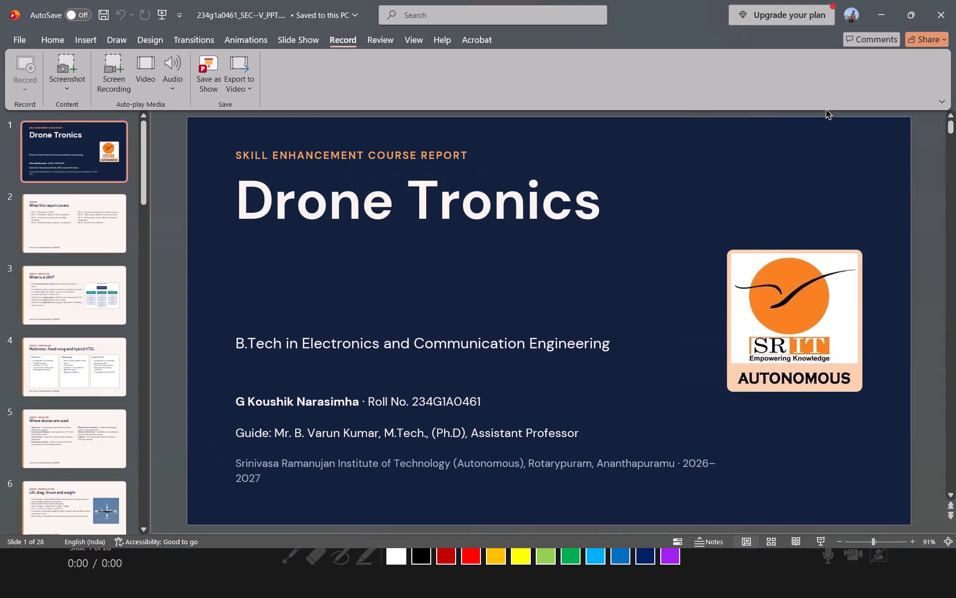
click(355, 434)
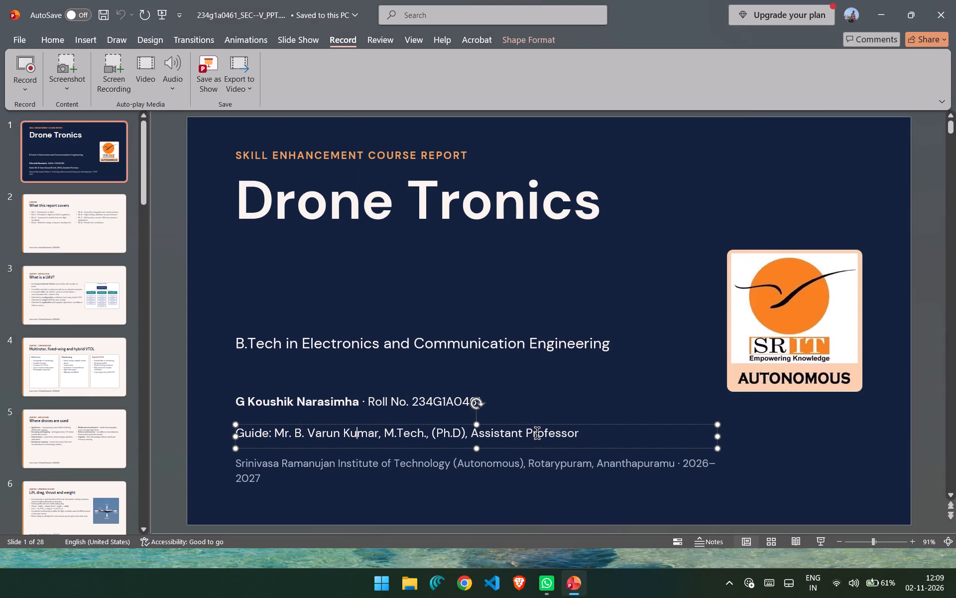
click(381, 433)
key(Left)
key(Left)
key(Left)
key(Left)
key(Left)
key(Left)
key(Left)
key(Left)
key(Left)
key(Left)
key(Left)
key(Left)
key(Left)
key(Left)
key(Left)
key(Left)
key(Left)
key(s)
Replace the initial before the guide's name with the rank and initial "Lt. H.".
key(Right)
key(Right)
key(Right)
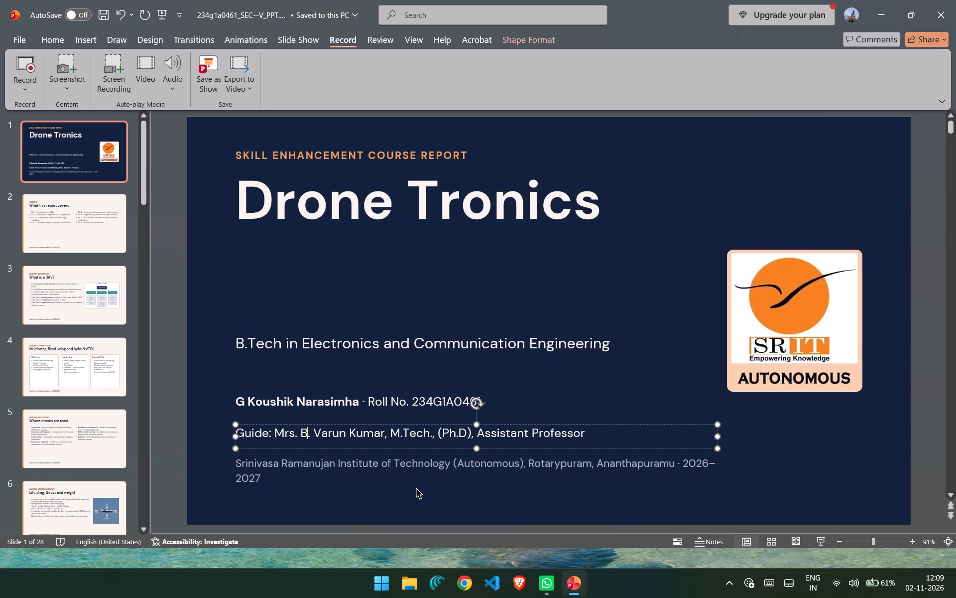
key(BackSpace)
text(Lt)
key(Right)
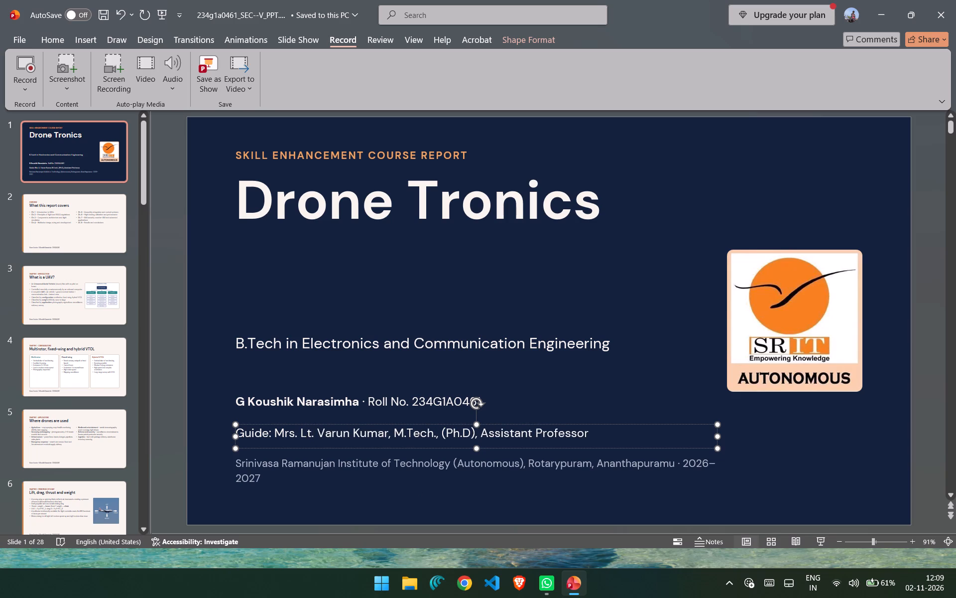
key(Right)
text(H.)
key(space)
Replace the rest of the guide's name with the new guide's name, keeping the M.Tech. and (Ph.D) qualifications after it.
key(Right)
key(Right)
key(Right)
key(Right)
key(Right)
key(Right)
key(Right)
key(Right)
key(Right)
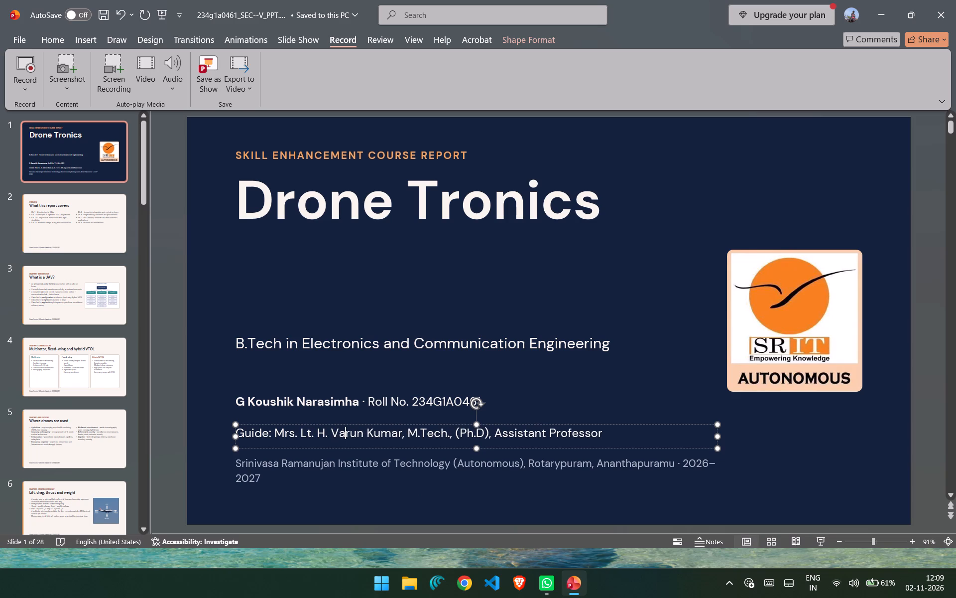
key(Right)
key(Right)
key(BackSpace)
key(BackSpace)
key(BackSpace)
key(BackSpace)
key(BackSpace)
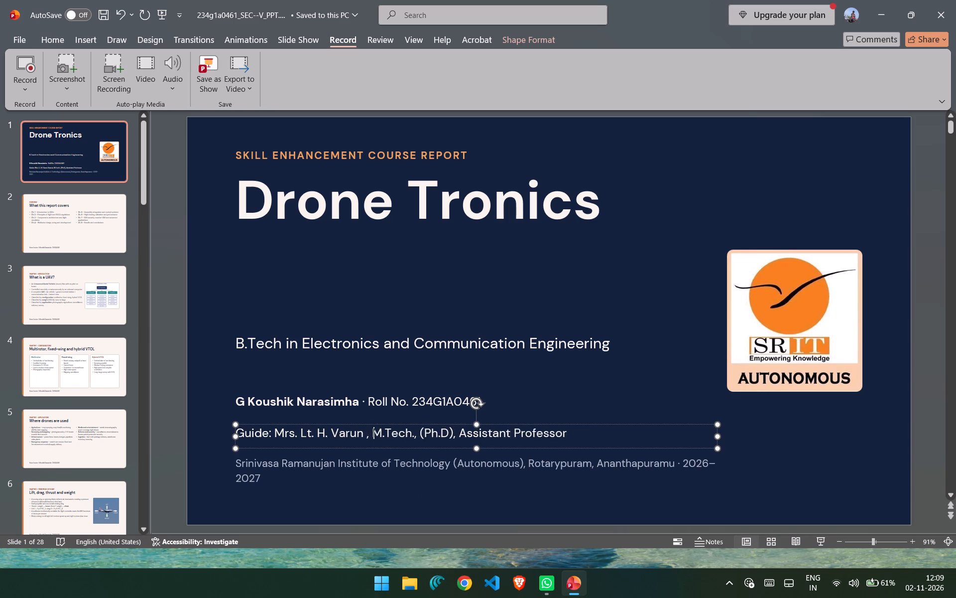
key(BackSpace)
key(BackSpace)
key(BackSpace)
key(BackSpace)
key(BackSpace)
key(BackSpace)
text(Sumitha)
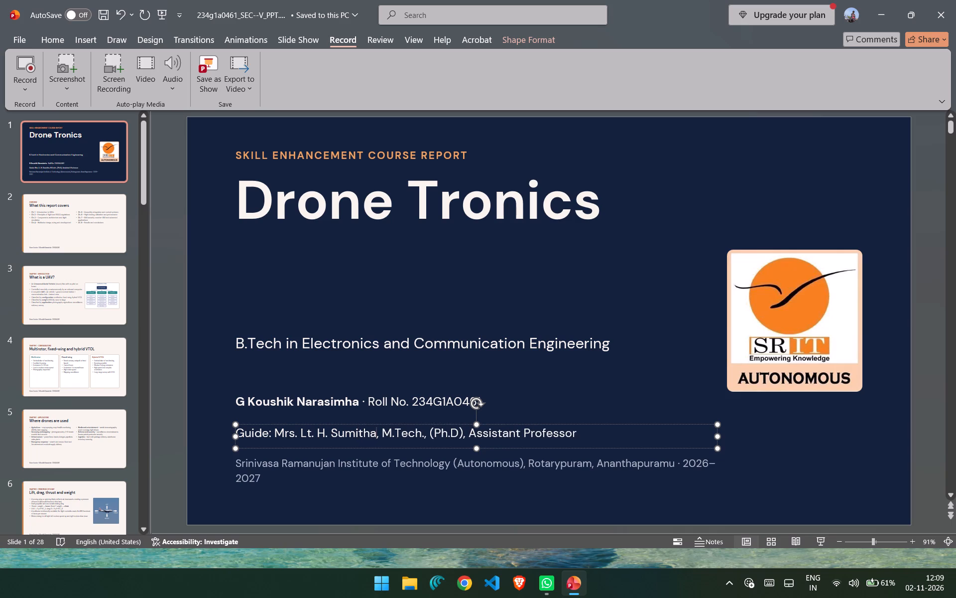
Save the presentation.
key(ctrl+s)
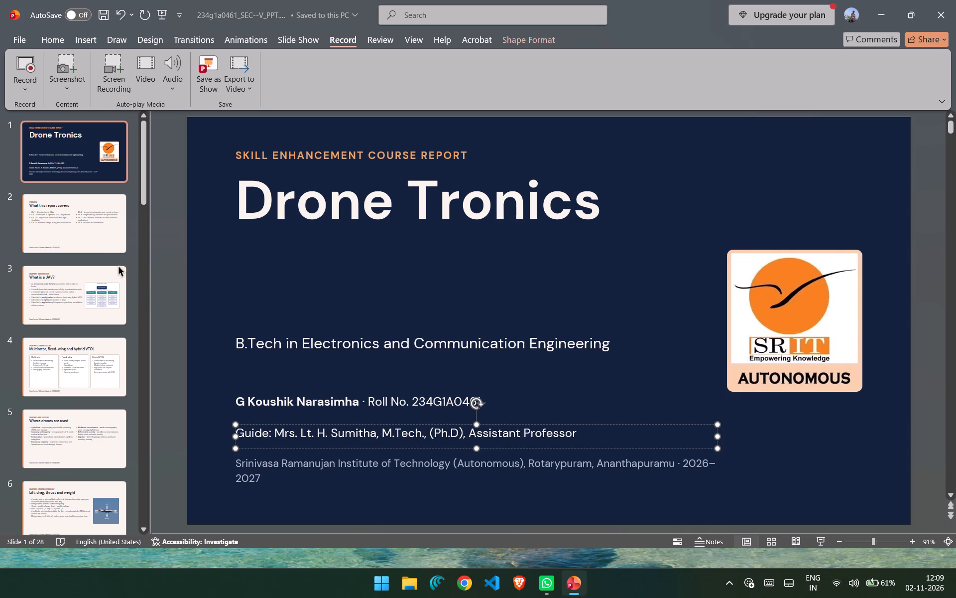
Look at slide 2, return to slide 1 and reopen the recording view from there.
click(89, 238)
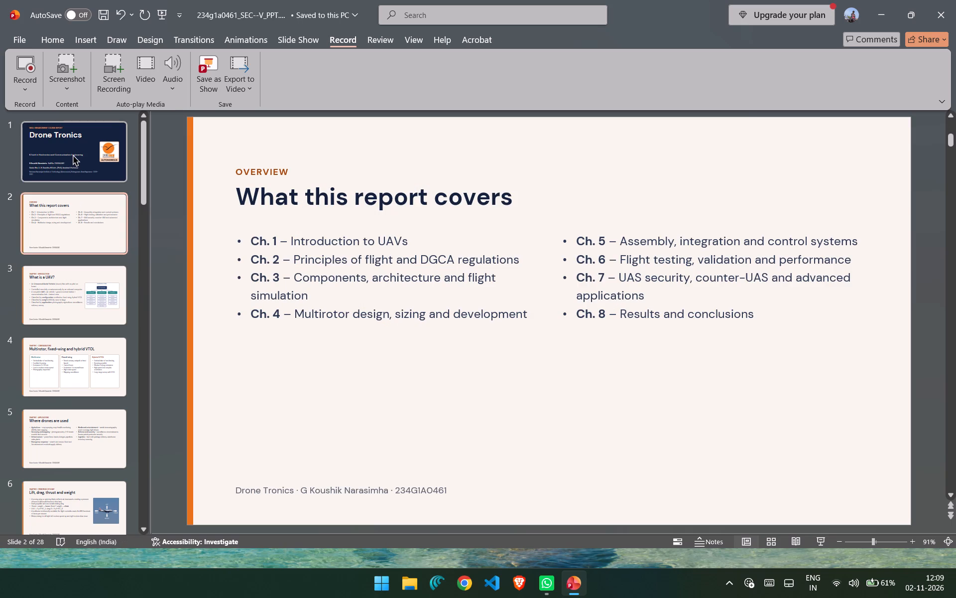
click(73, 155)
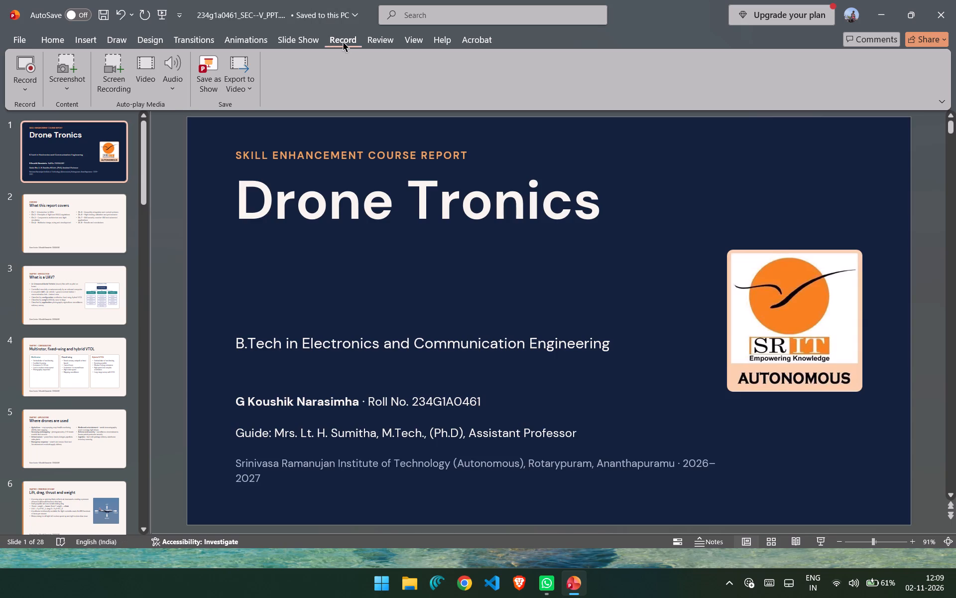
click(26, 65)
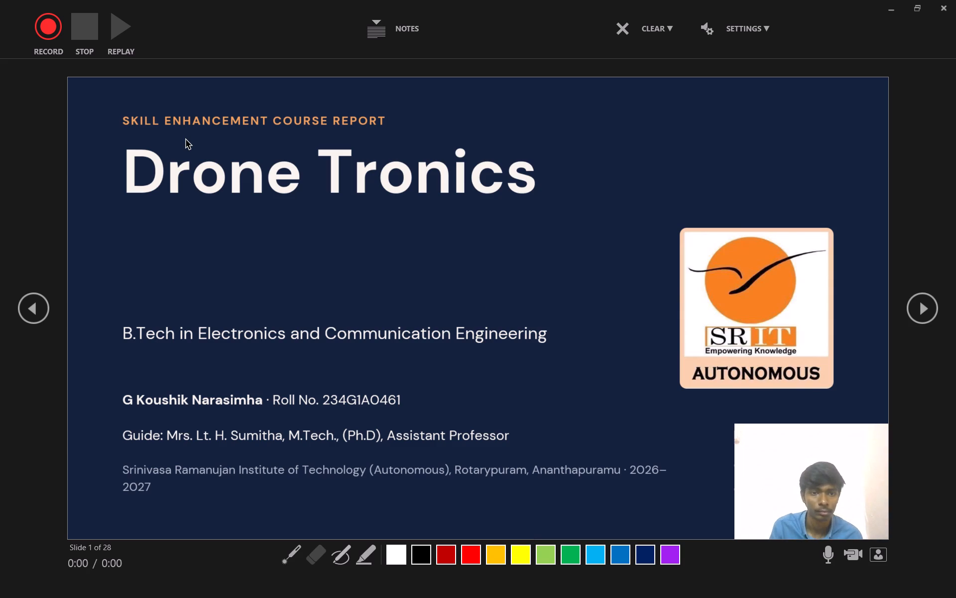
Start recording from the Drone Tronics title slide and advance through the overview slide to the "What is a UAV?" slide.
click(50, 29)
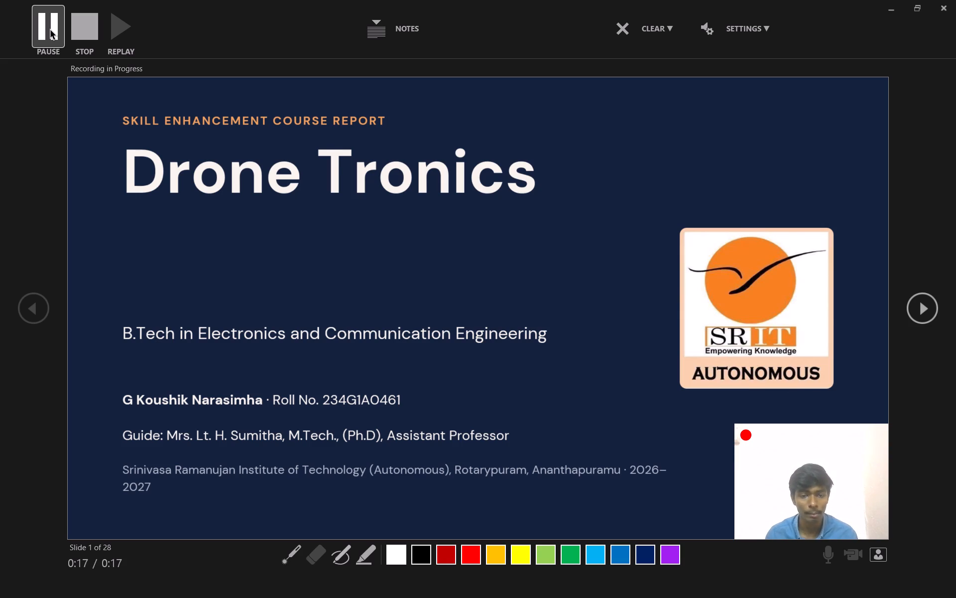
key(Right)
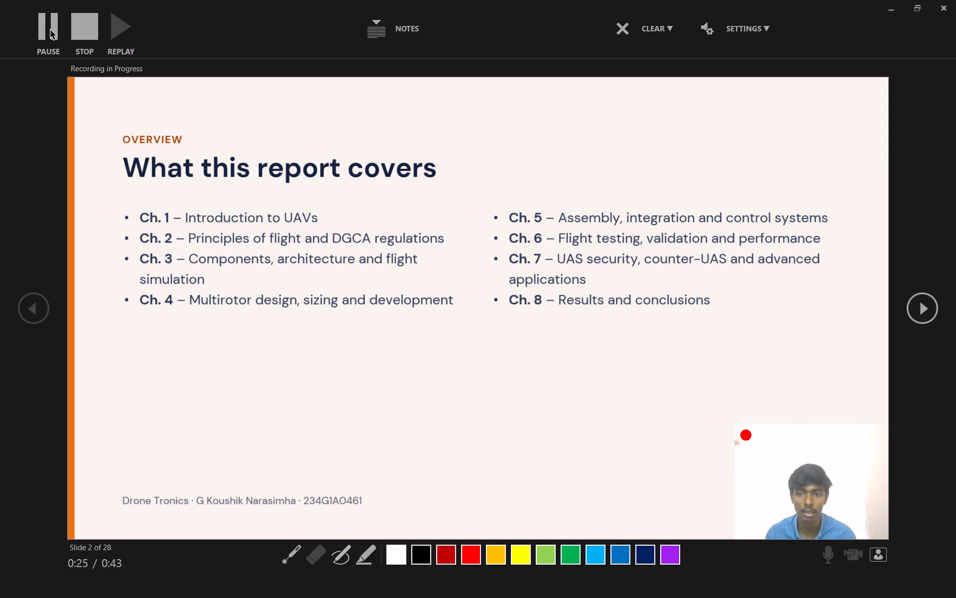
key(Right)
key(Left)
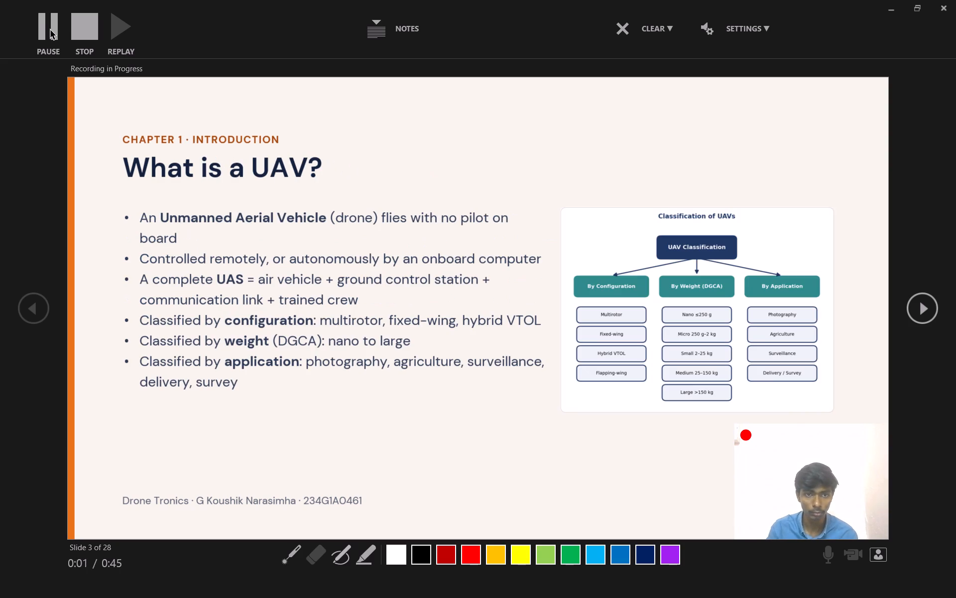
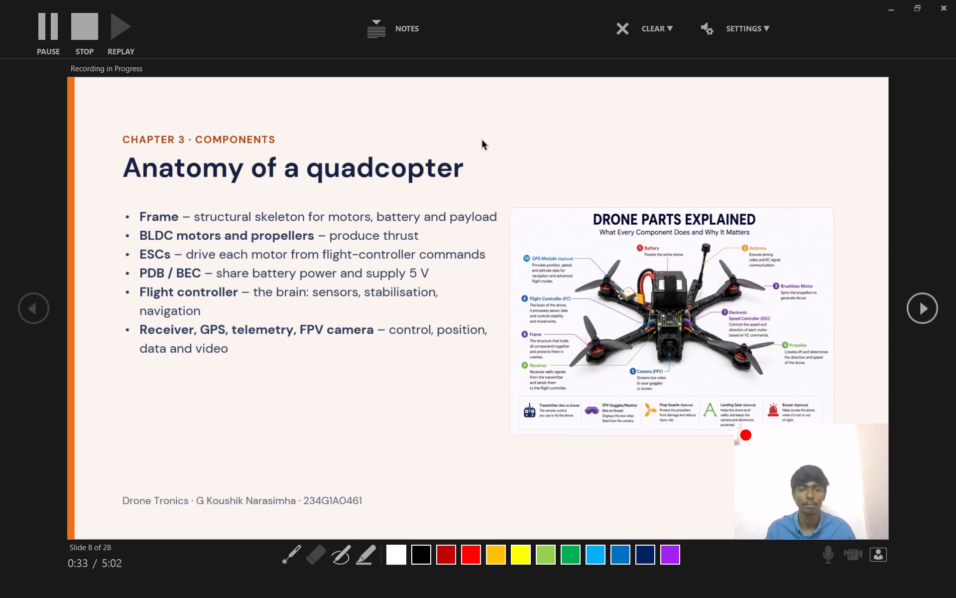
Continue the narrated recording from the "Anatomy of a quadcopter" slide, advancing one slide at a time to slide 15, "Assembling the quadcopter".
key(Right)
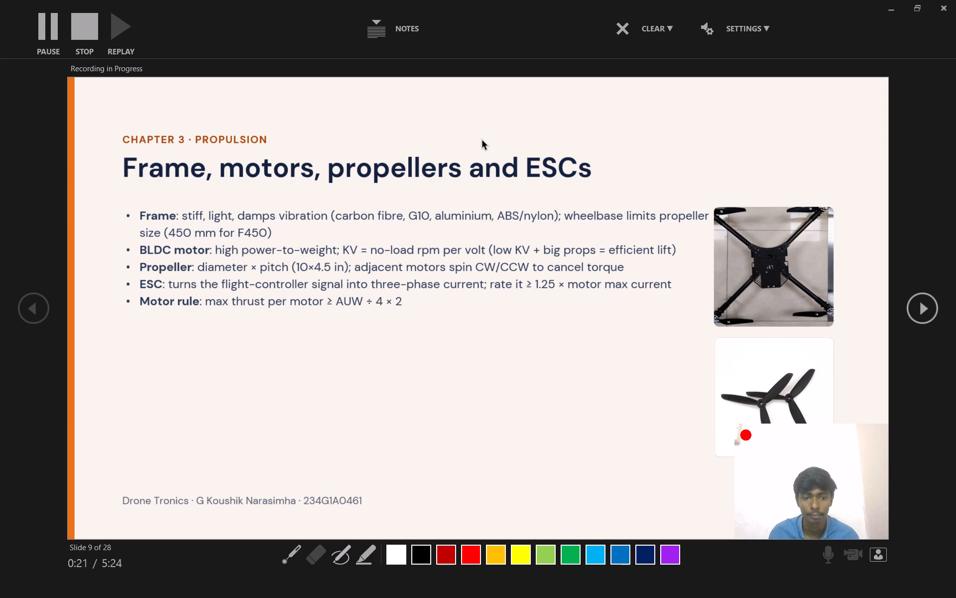
key(Right)
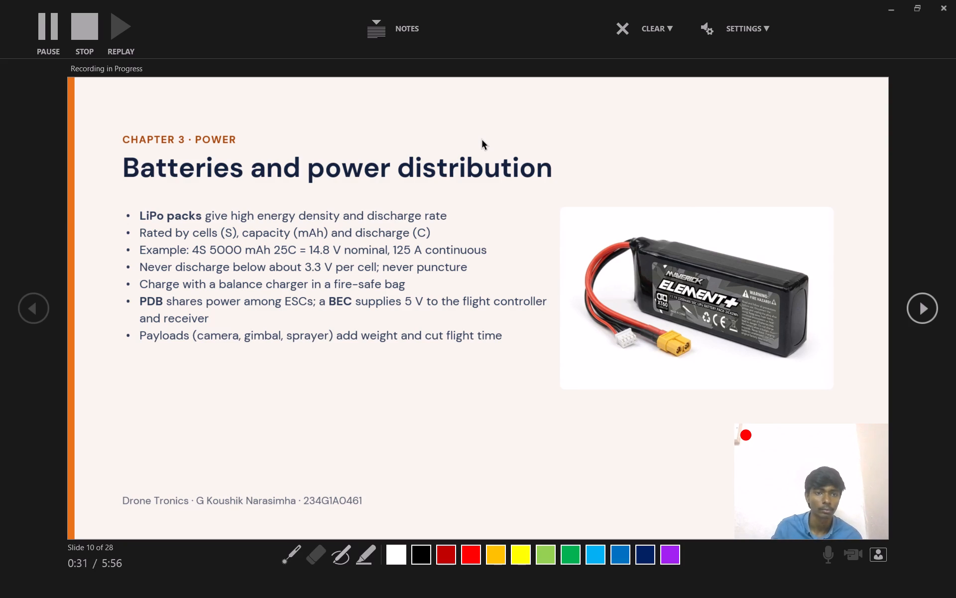
key(Right)
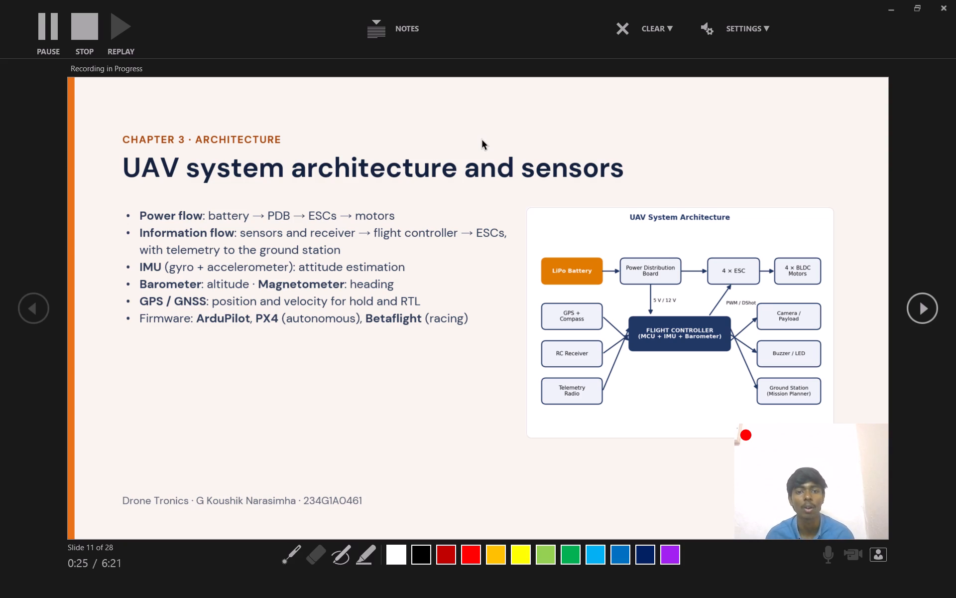
key(Right)
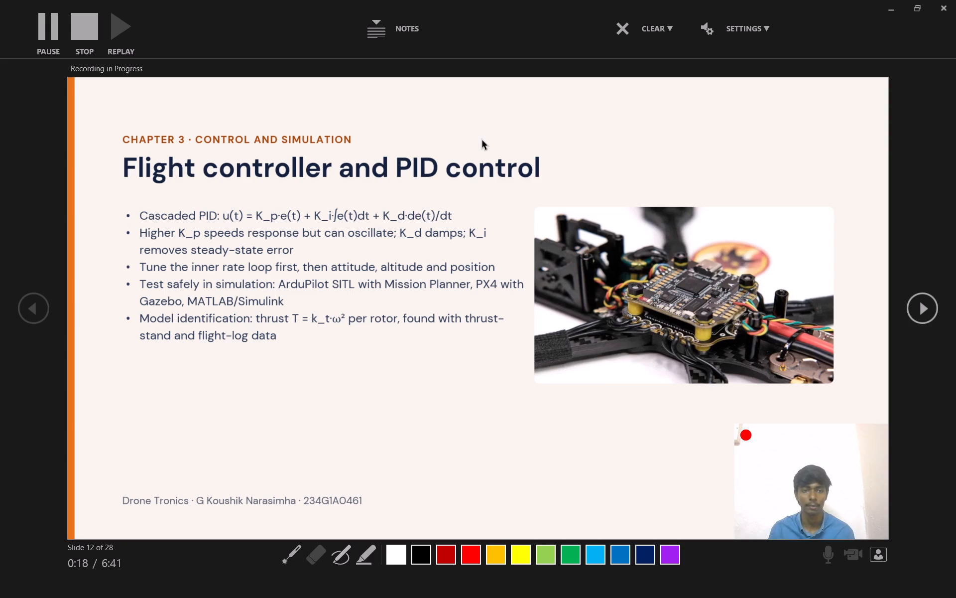
key(Right)
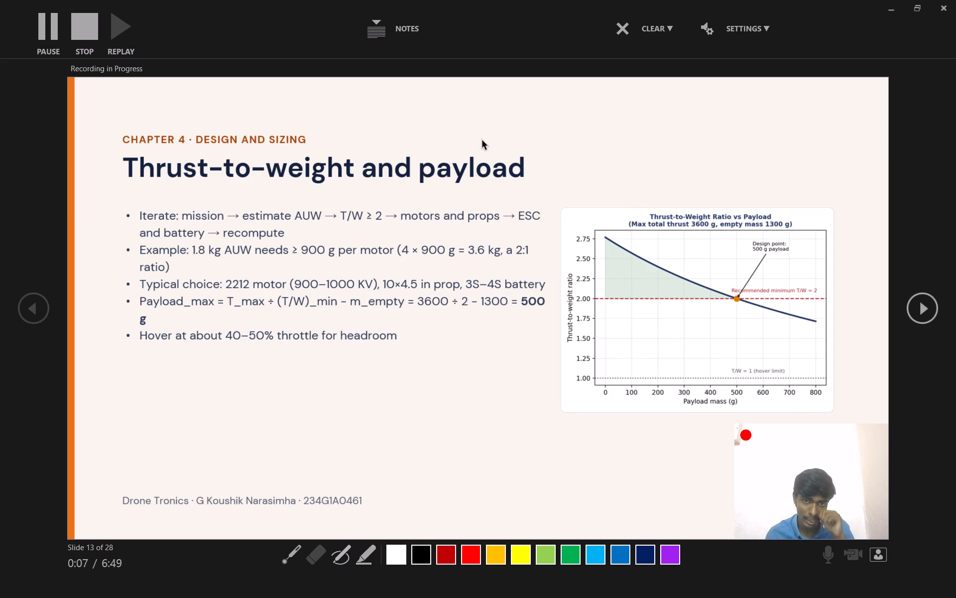
key(Right)
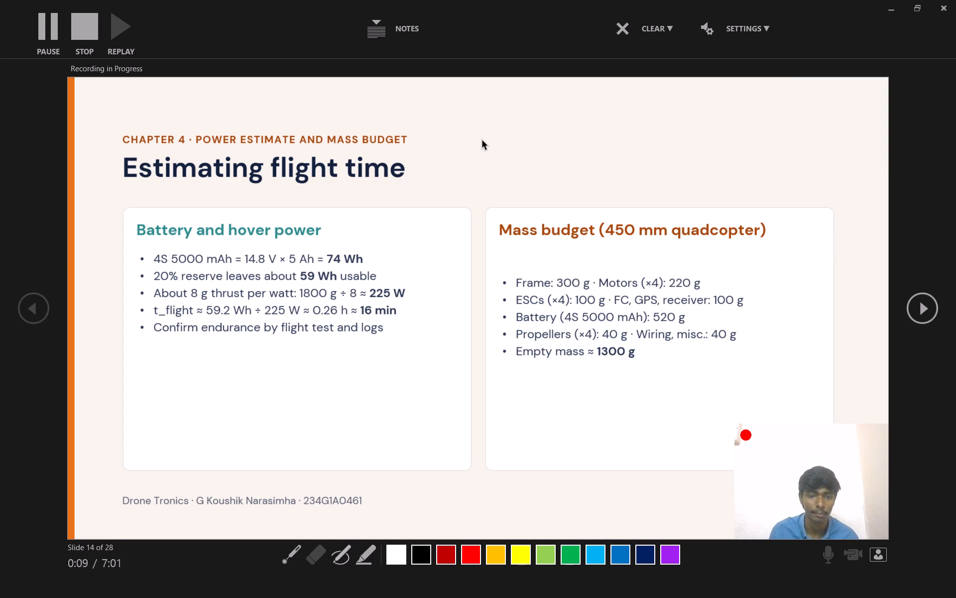
key(Right)
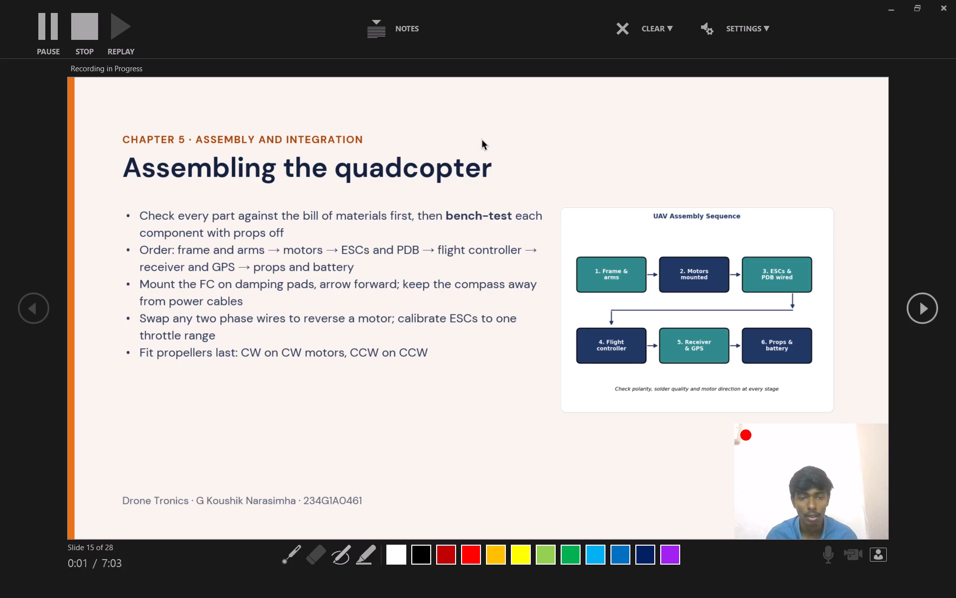
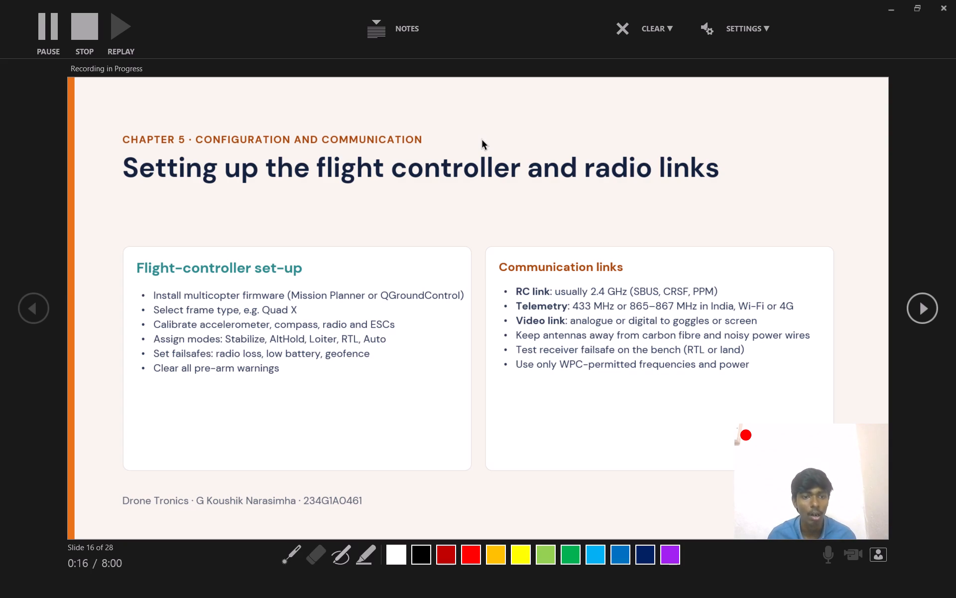
Continue the narrated recording from slide 16 on flight controller set-up, advancing one slide at a time to slide 21, "Future scope of drone technology".
key(Right)
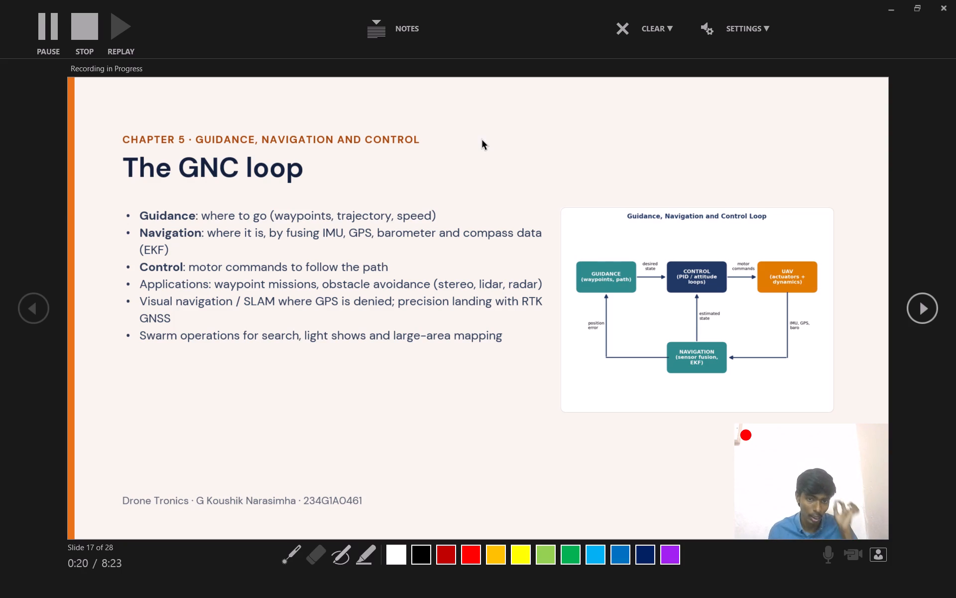
key(Right)
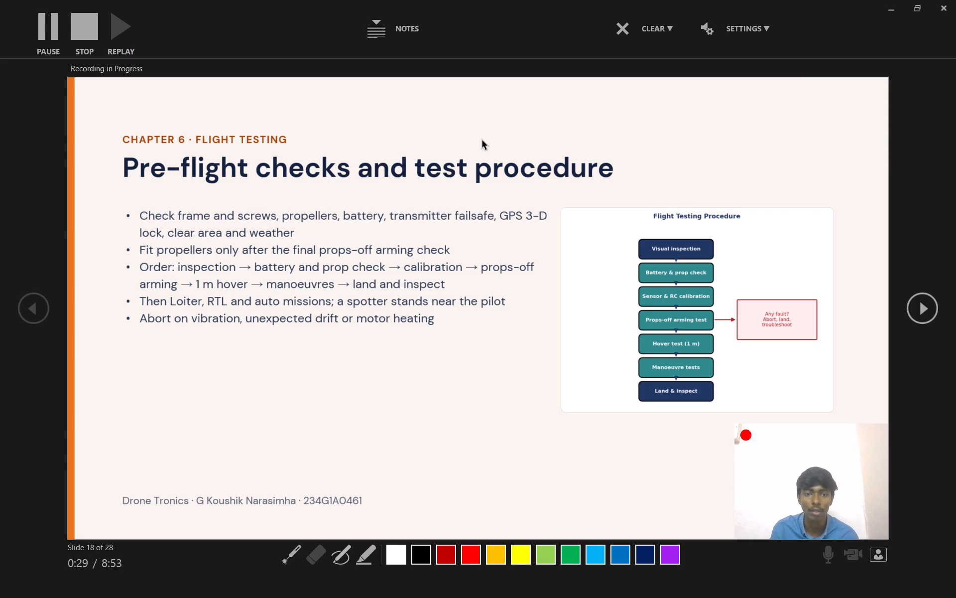
key(Right)
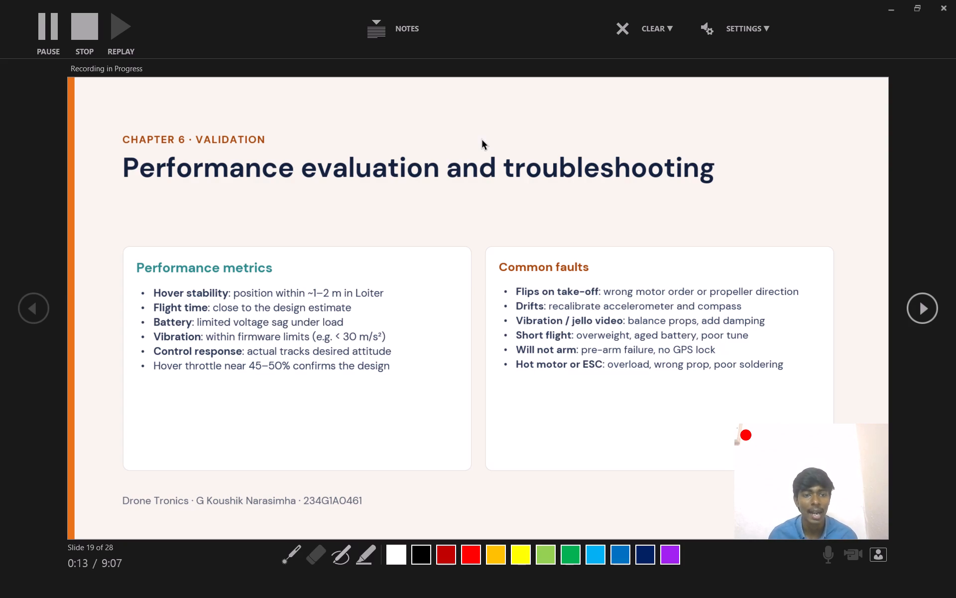
key(Right)
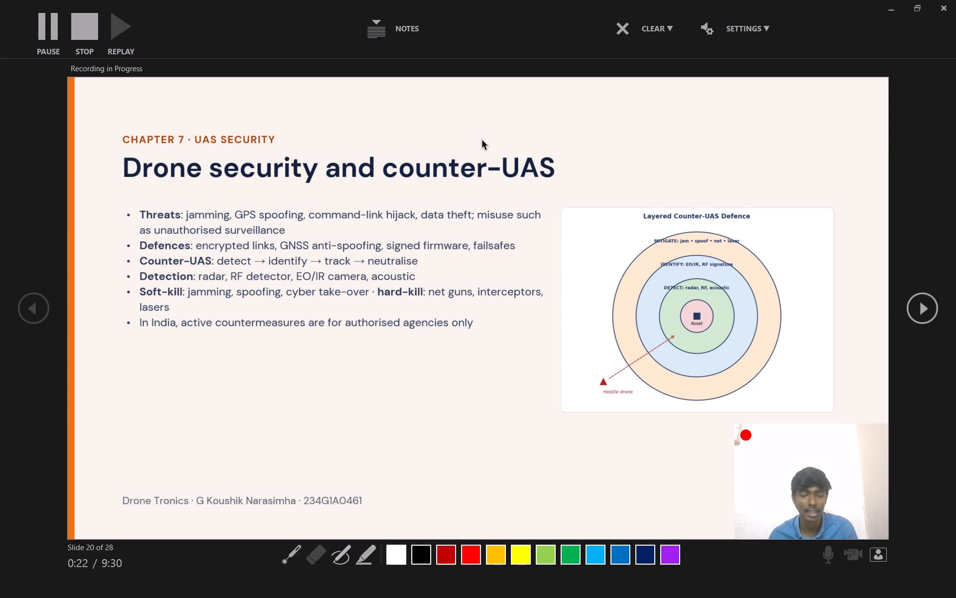
key(Right)
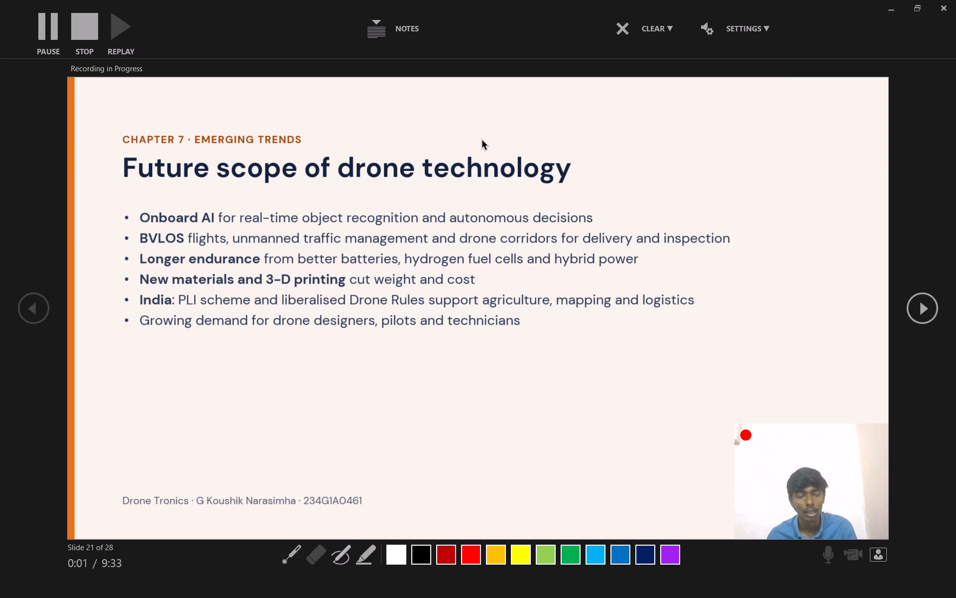
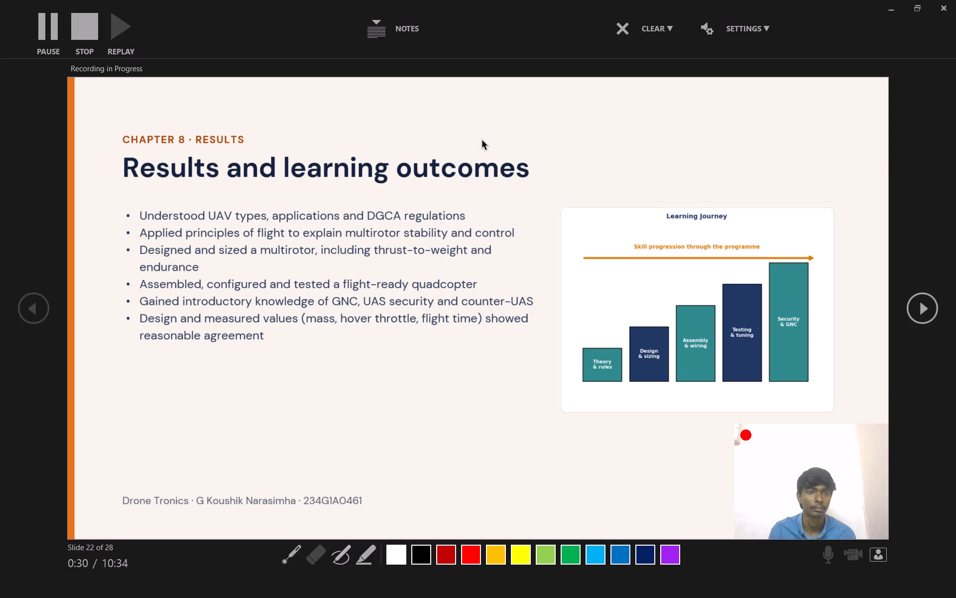
Continue the narrated recording from slide 22 on results and learning outcomes, advancing one slide at a time to slide 28, "Conclusion and future scope".
key(Right)
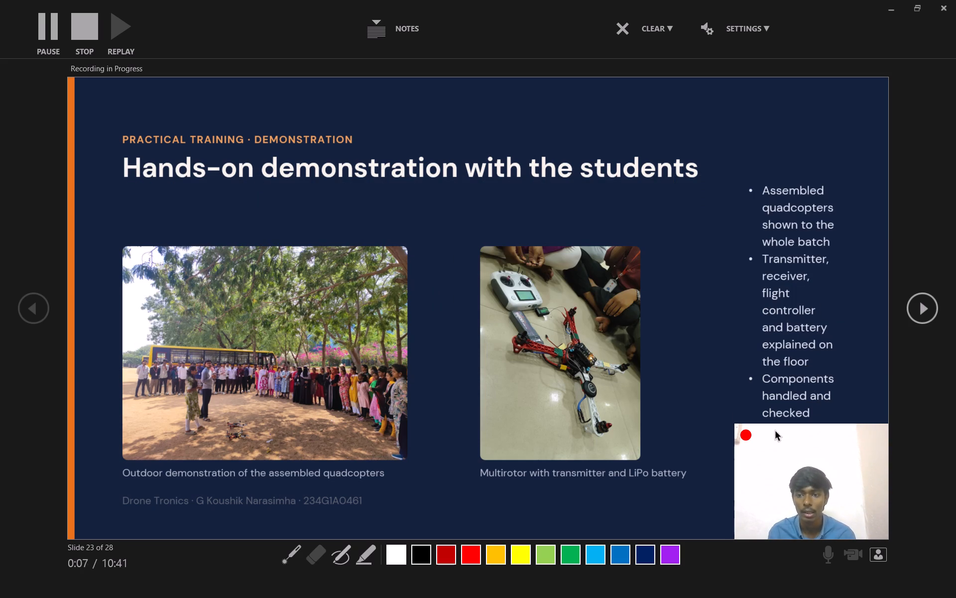
drag(776, 441, 676, 447)
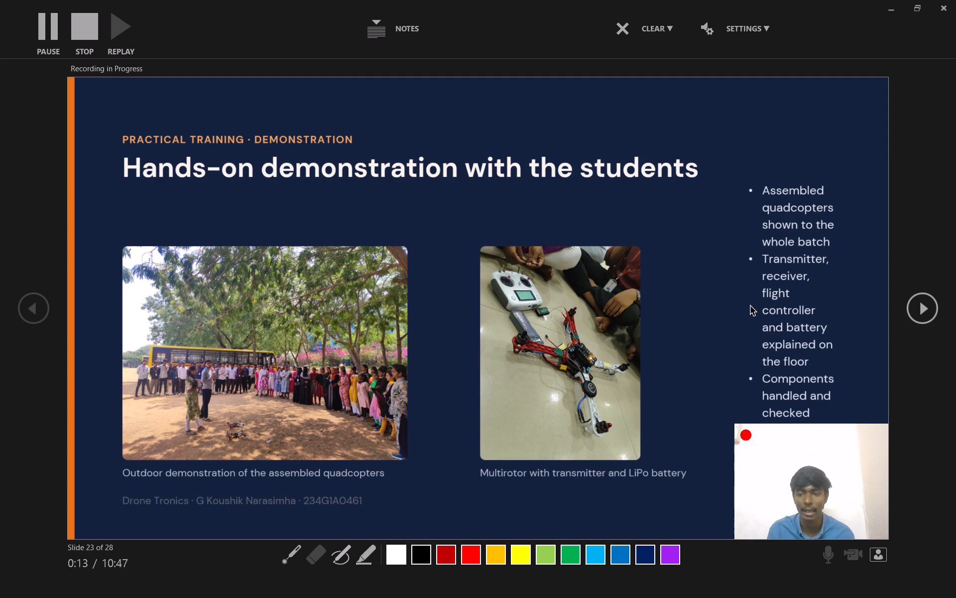
key(Right)
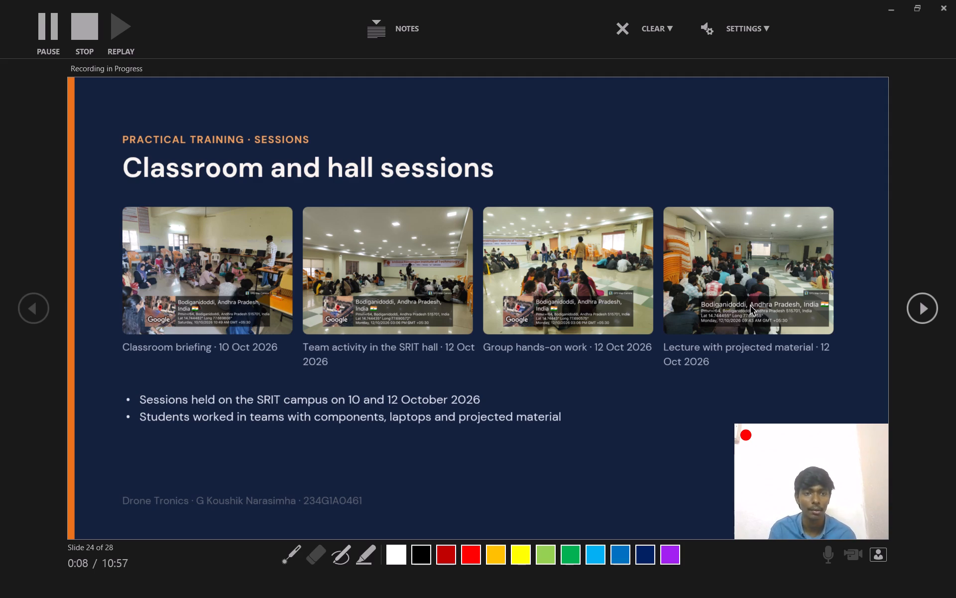
key(Right)
key(Right)
key(Left)
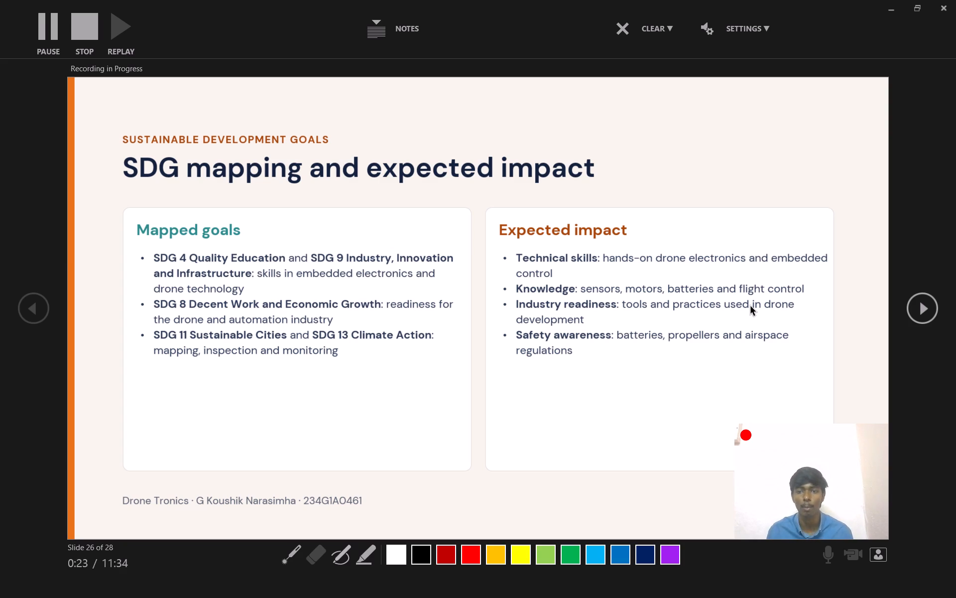
key(Right)
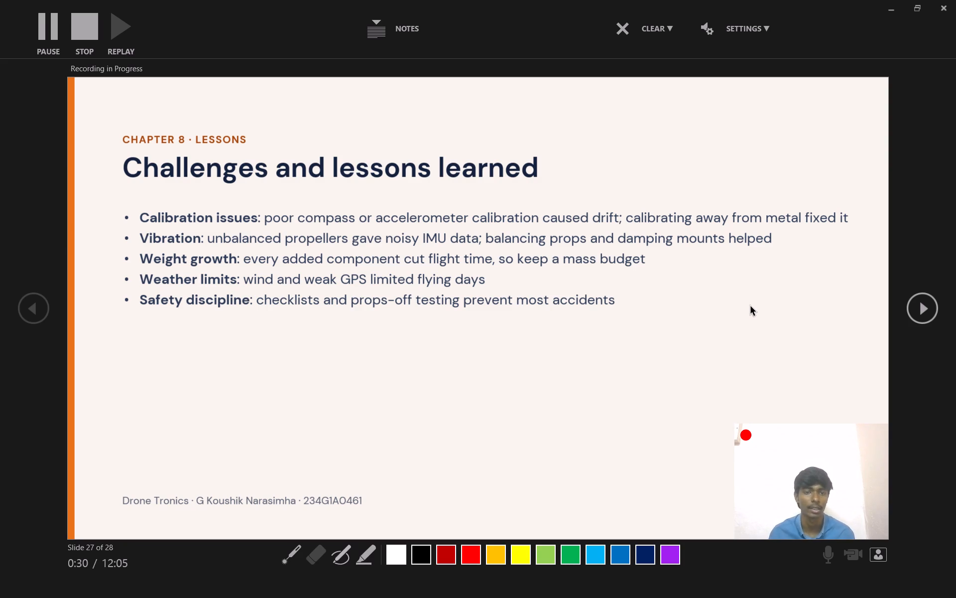
key(Right)
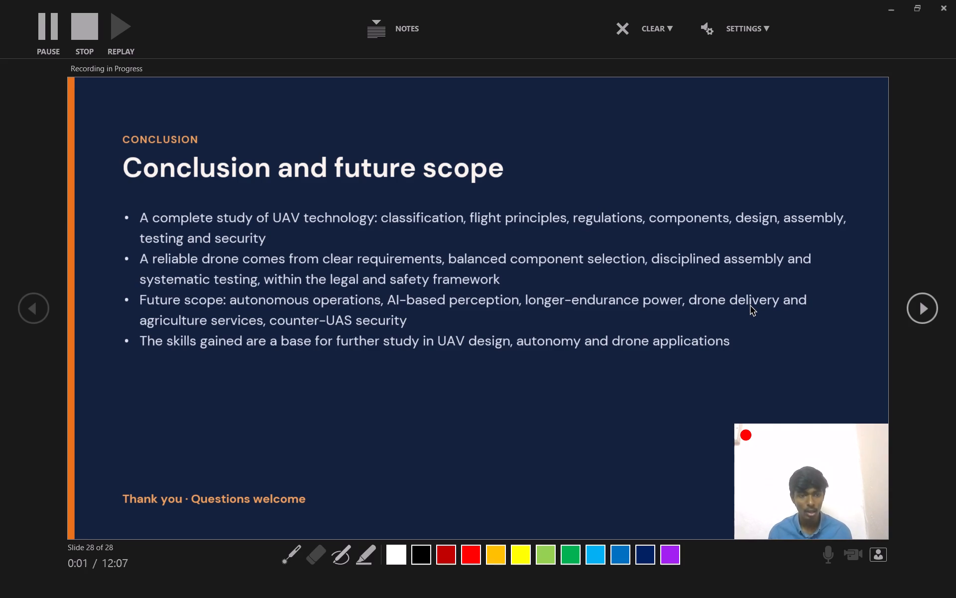
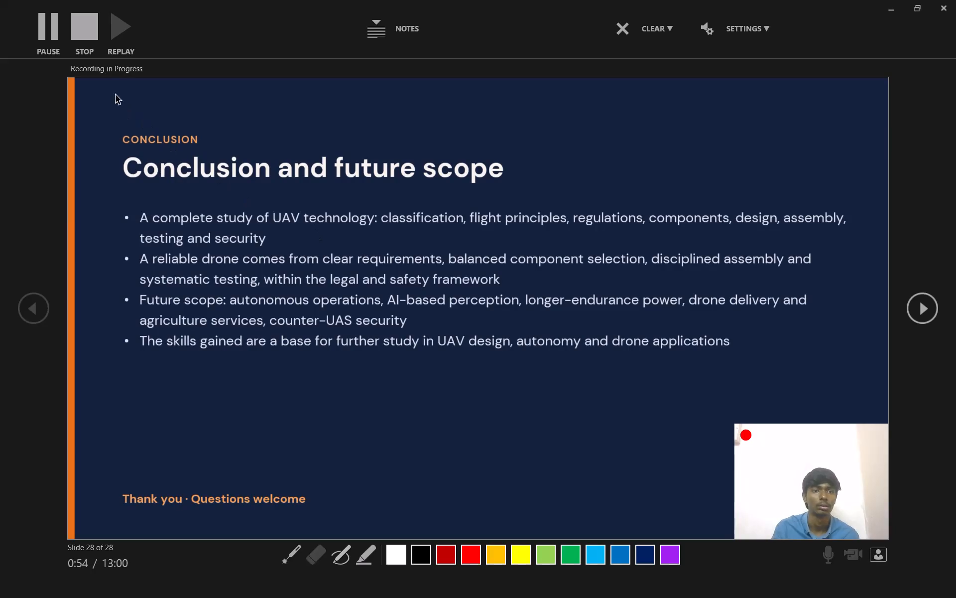
Stop the narrated recording on the concluding slide and close the recording view to return to the normal editing view.
click(78, 33)
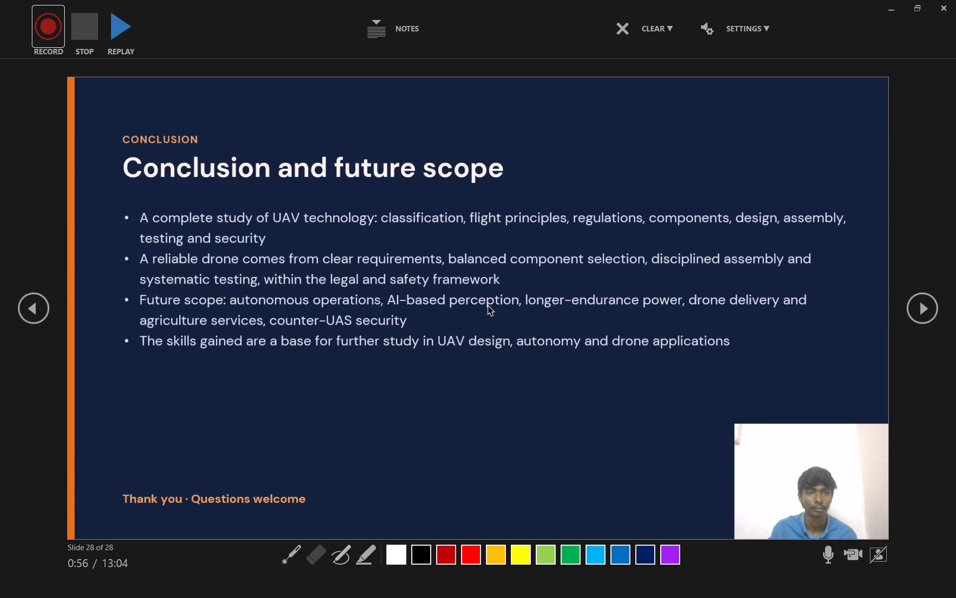
click(948, 4)
Export the presentation as a Full HD (1080p) video with the recorded timings and narrations.
scroll(469, 260, up, 6)
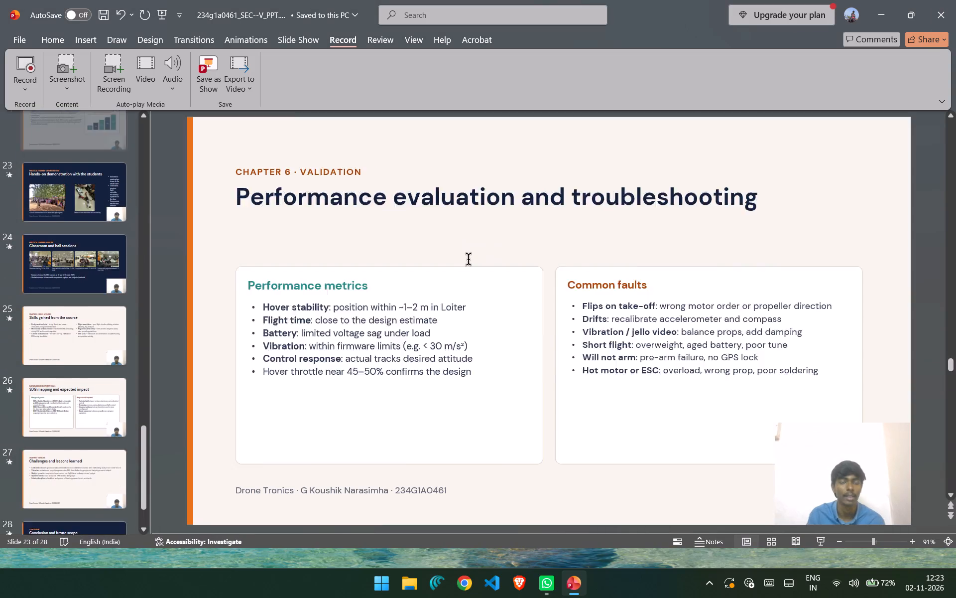
scroll(469, 260, up, 7)
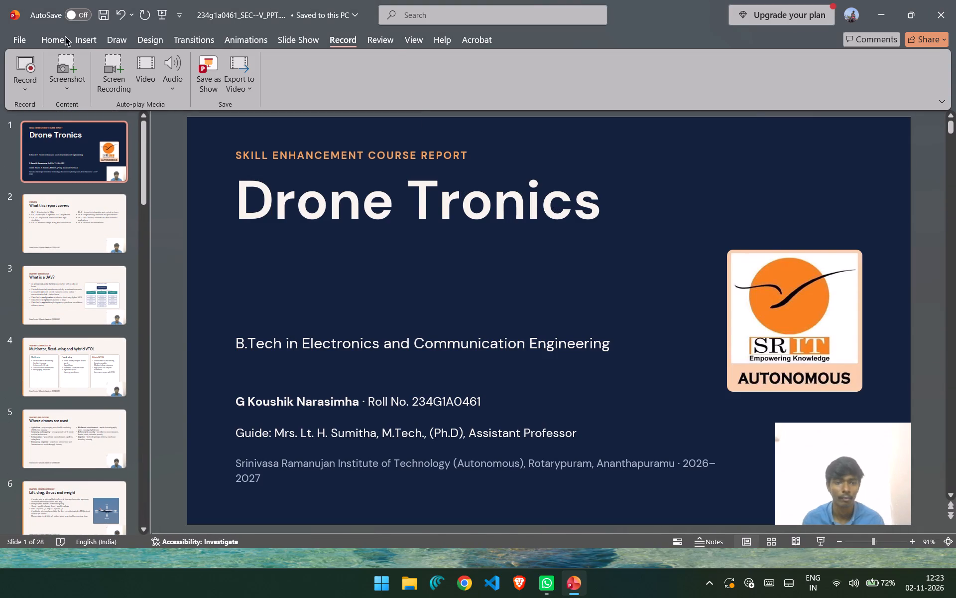
click(237, 76)
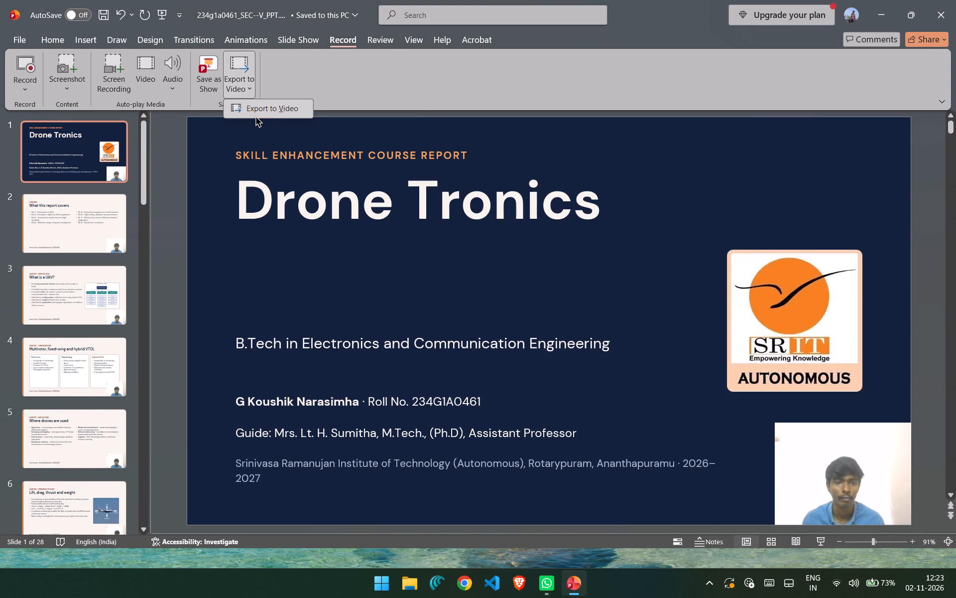
click(256, 116)
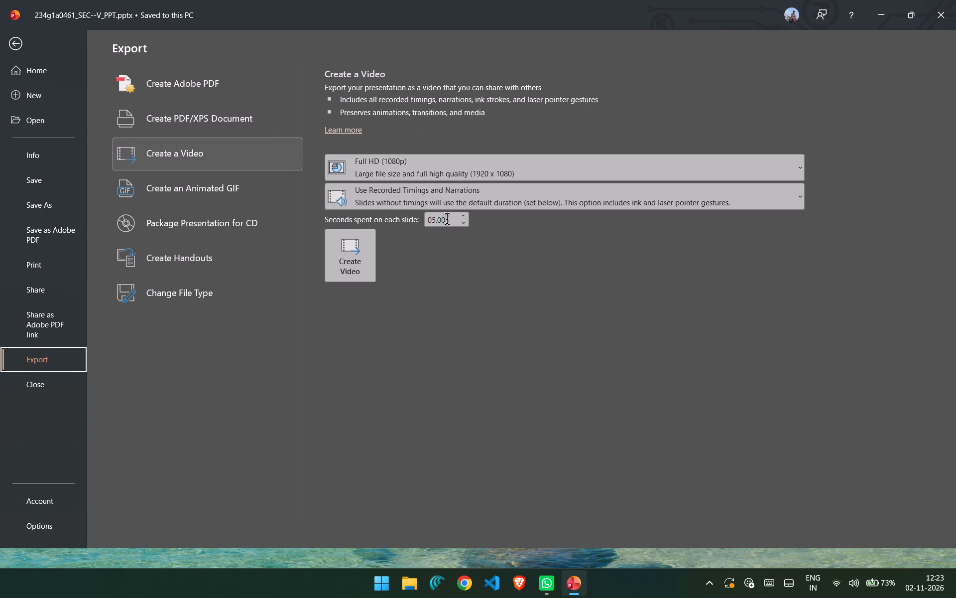
click(402, 171)
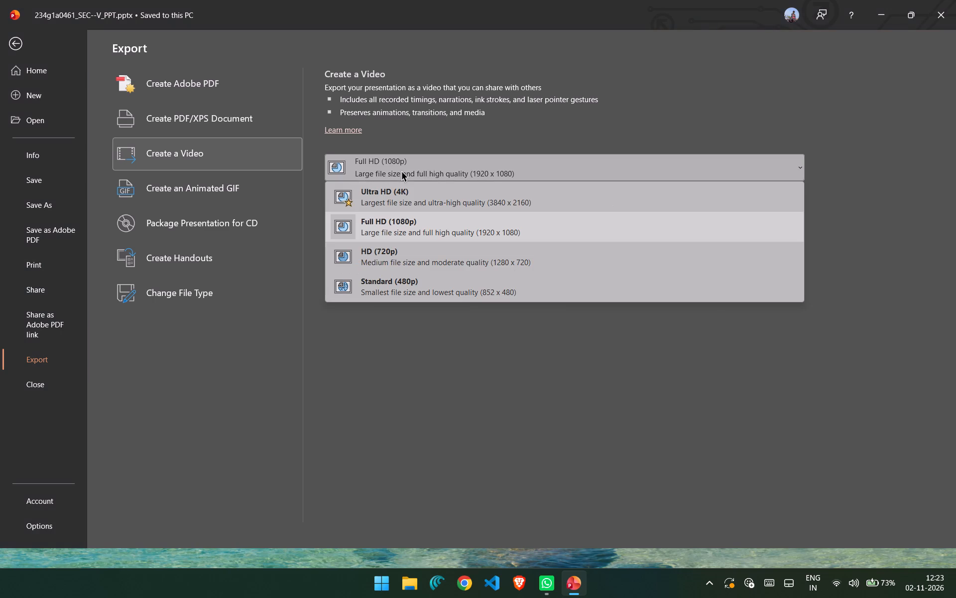
click(420, 229)
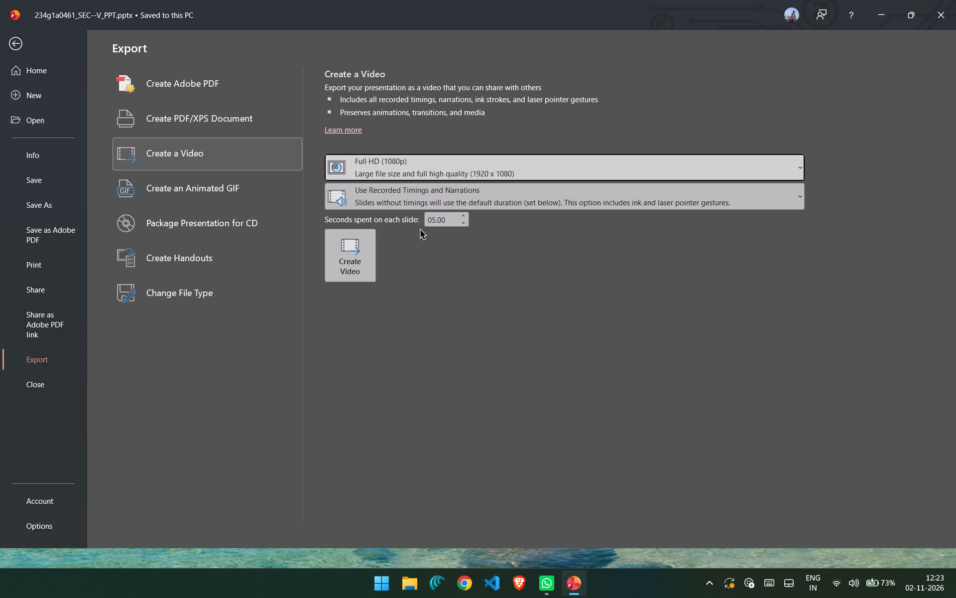
click(361, 247)
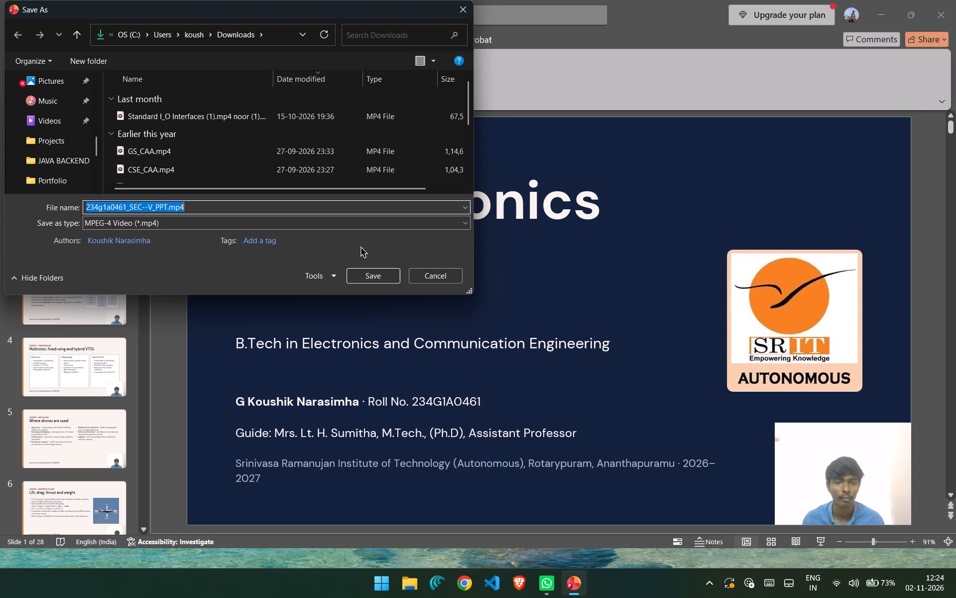
Rename the MP4 export by keeping the roll number and underscore and replacing the "SEC--V_PPT" ending with "Video Presentation".
key(Left)
key(Left)
key(Left)
key(Left)
key(Left)
key(Left)
key(Right)
key(Right)
key(Right)
key(Right)
key(Right)
key(Right)
key(Right)
key(Right)
key(Right)
key(Right)
key(Right)
key(Right)
key(Right)
key(Right)
key(Right)
key(Right)
key(Right)
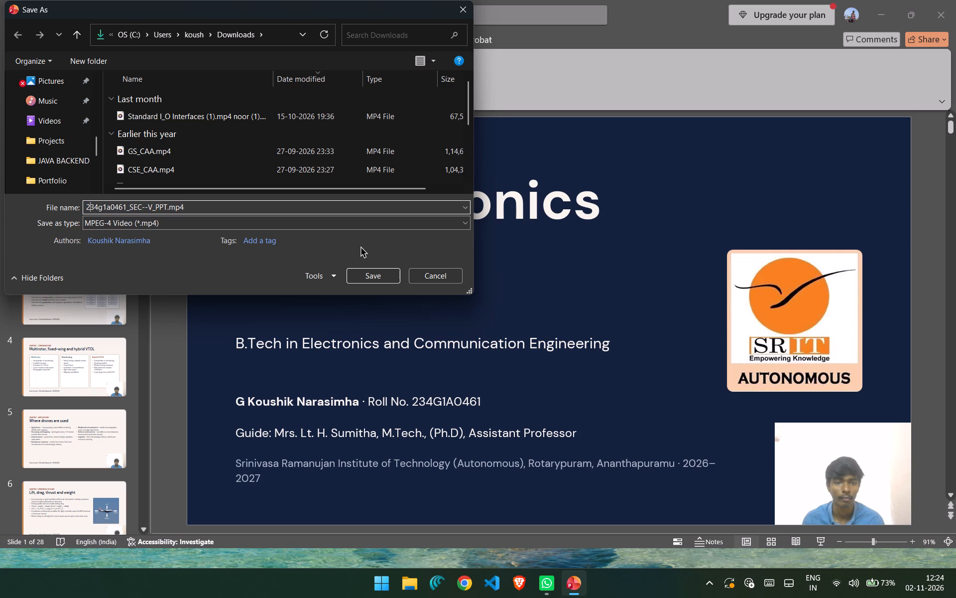
key(Right)
key(Right)
key(Right)
key(Right)
key(BackSpace)
key(BackSpace)
key(BackSpace)
key(BackSpace)
key(BackSpace)
key(BackSpace)
key(BackSpace)
key(BackSpace)
key(BackSpace)
key(BackSpace)
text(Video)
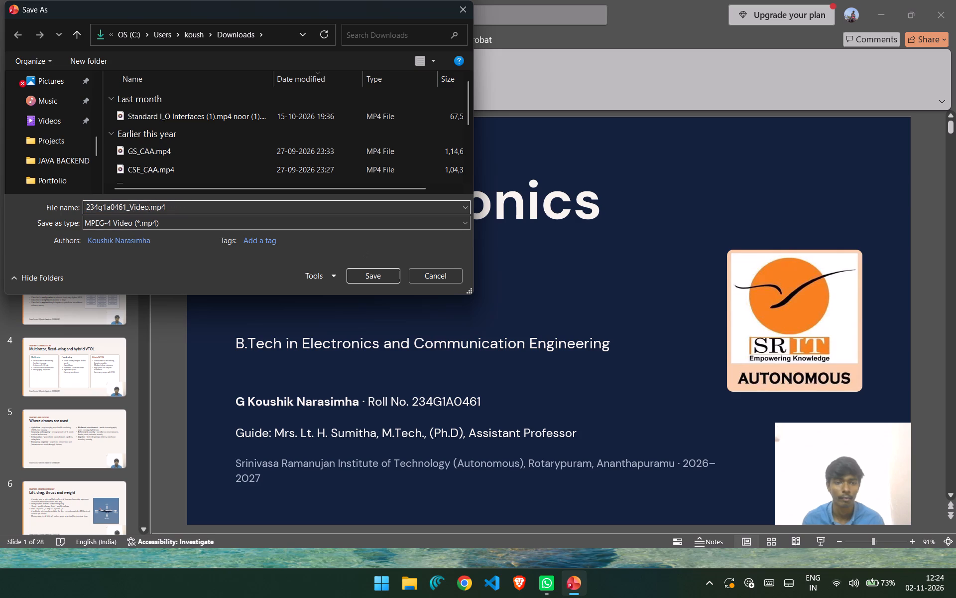